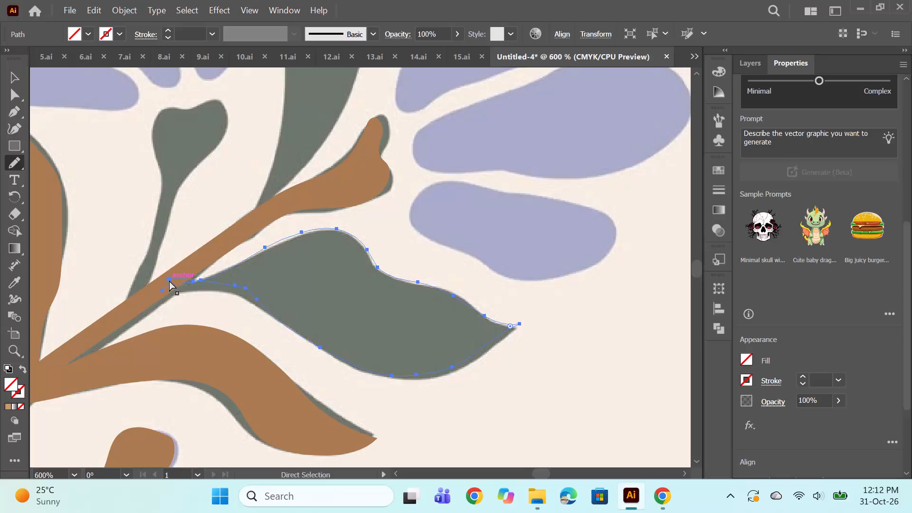
Remove a surplus anchor point from the leaf outline's stem end.
left_click(7, 116)
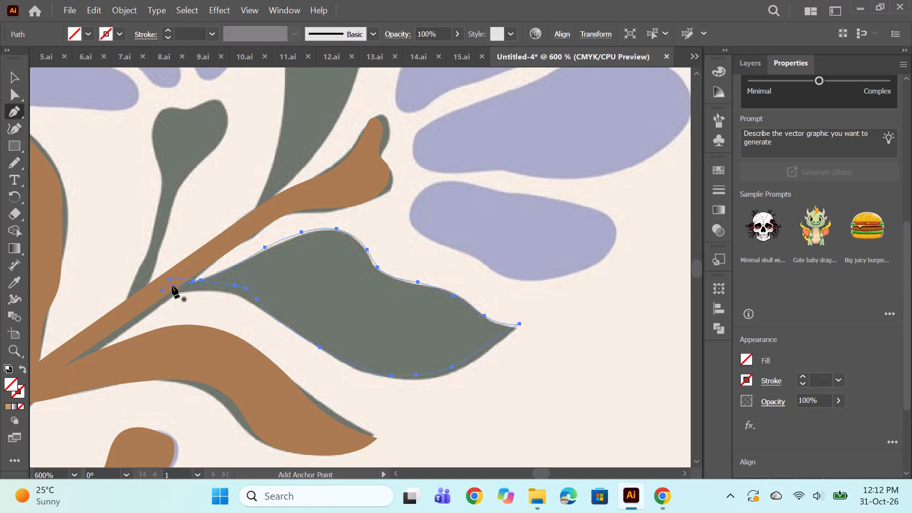
left_click(168, 279, "ctrl")
left_click(260, 39)
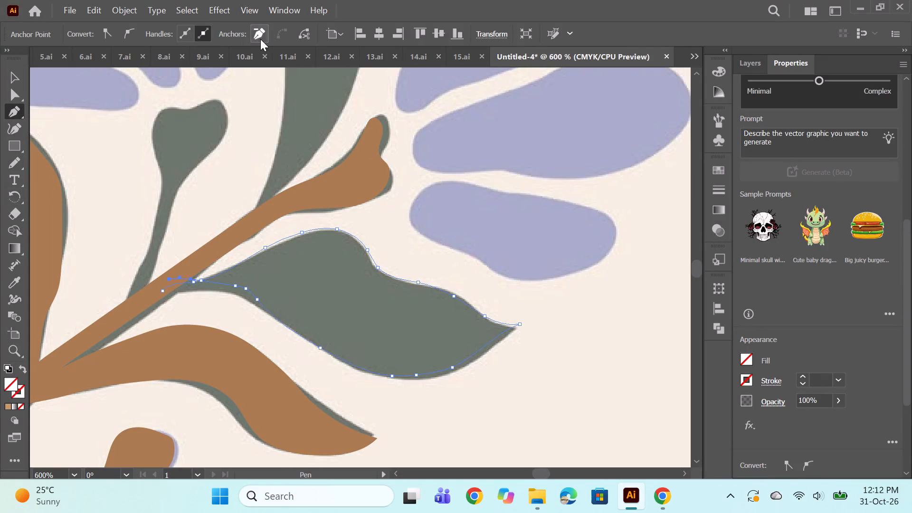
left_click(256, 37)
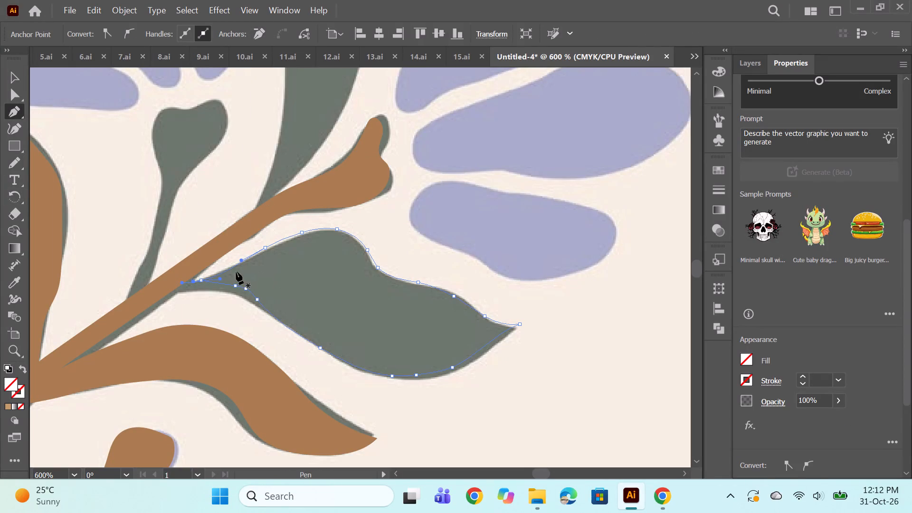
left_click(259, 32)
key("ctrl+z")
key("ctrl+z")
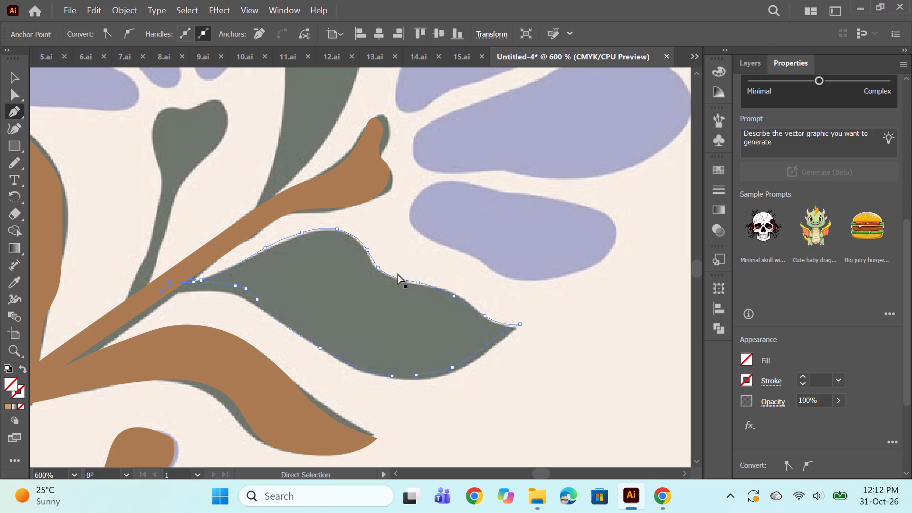
Remove the surplus anchor points from the leaf outline's stem tip and the adjoining part of its lower edge.
left_click(163, 293, "ctrl")
left_click(264, 28)
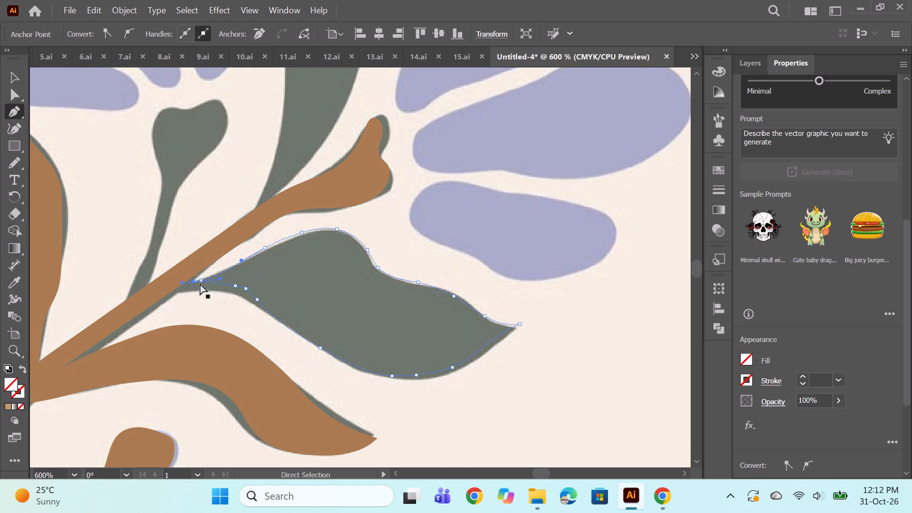
left_click(201, 282, "ctrl")
left_click(254, 37)
left_click(235, 286, "ctrl")
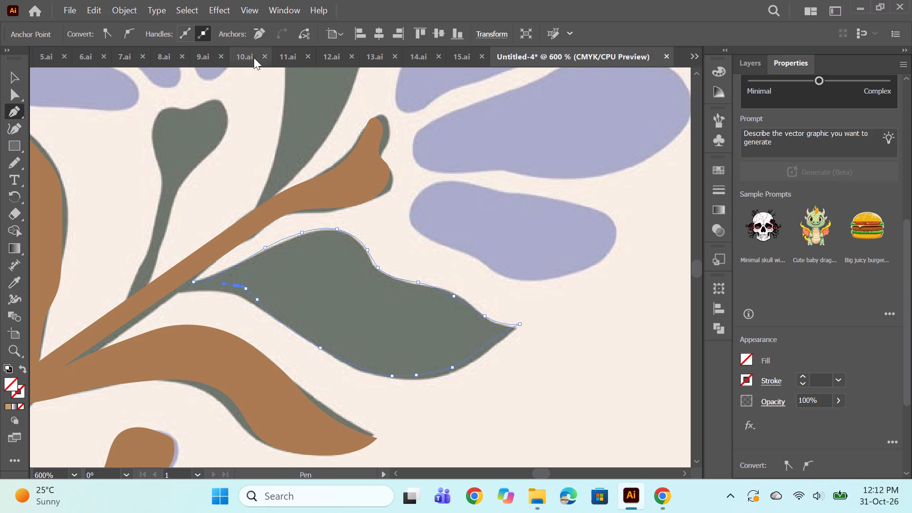
left_click(259, 35)
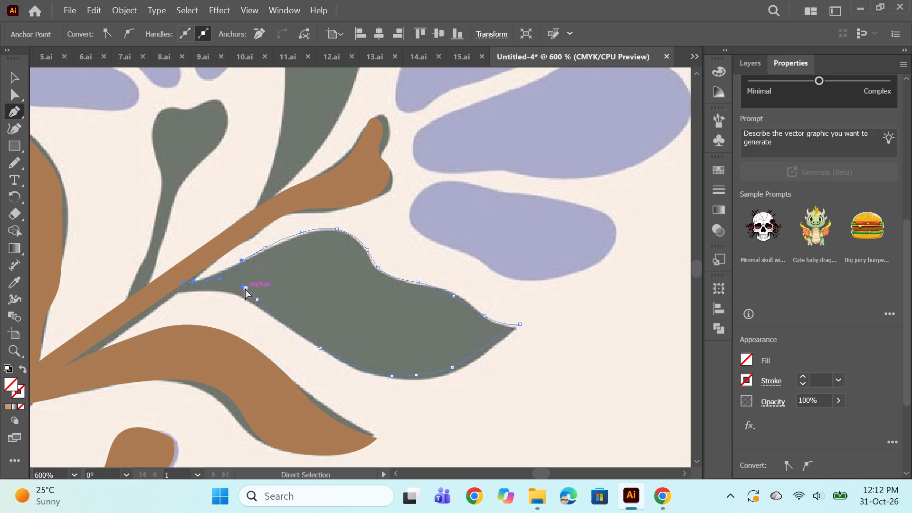
left_click(245, 288, "ctrl")
left_click(259, 35)
left_click(257, 300, "ctrl")
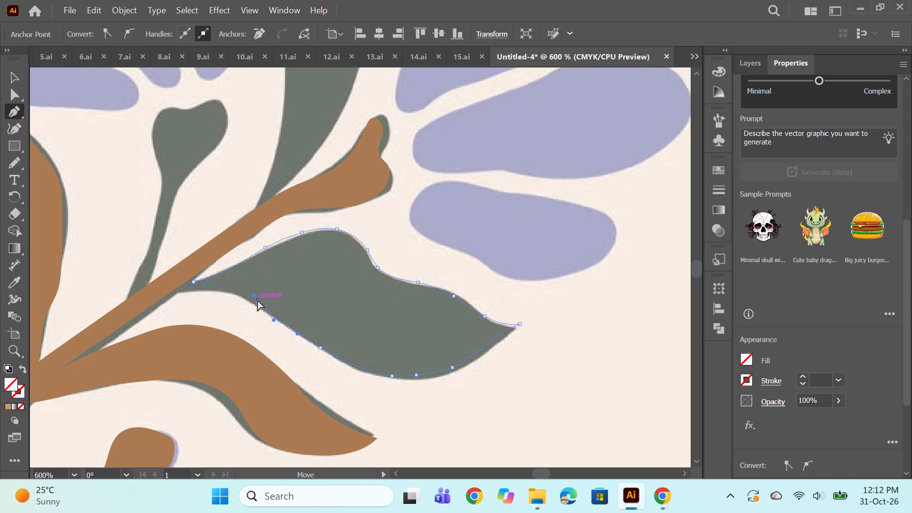
left_click(260, 38)
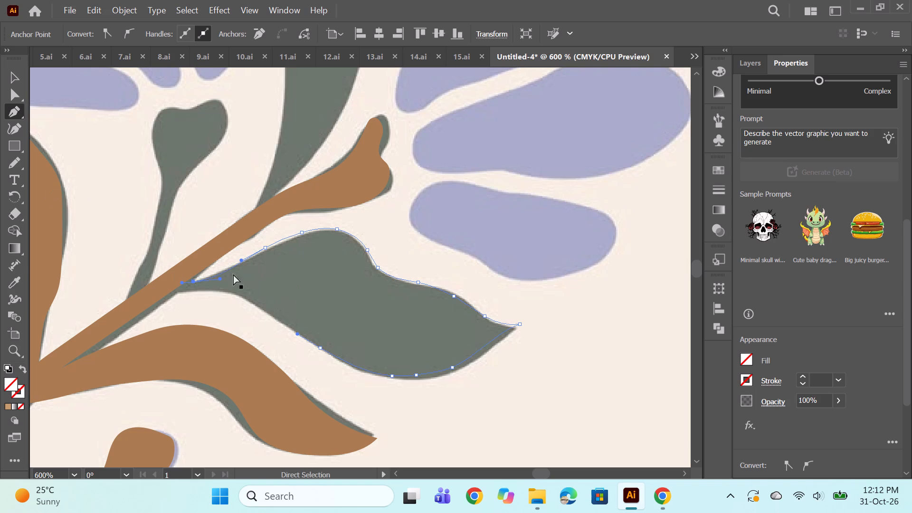
Move the leaf outline's end anchor point slightly further onto the brown branch.
left_click(195, 282, "ctrl")
left_click_drag(195, 282, 181, 280, "ctrl")
Redraw the leaf's lower edge with the Pencil tool, from its underside back to the stem end on the branch.
left_click(16, 162)
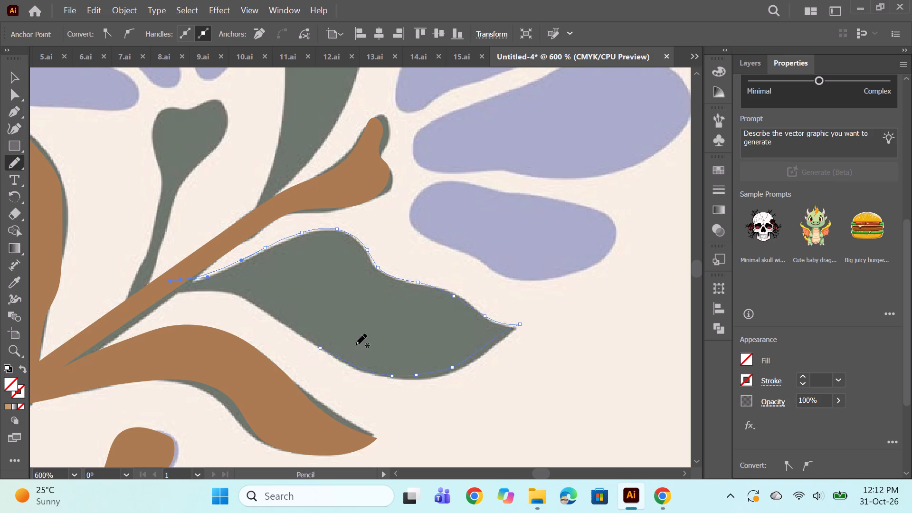
left_click(321, 348)
left_click_drag(321, 348, 313, 342)
left_click_drag(313, 342, 233, 292)
left_click_drag(233, 292, 169, 280)
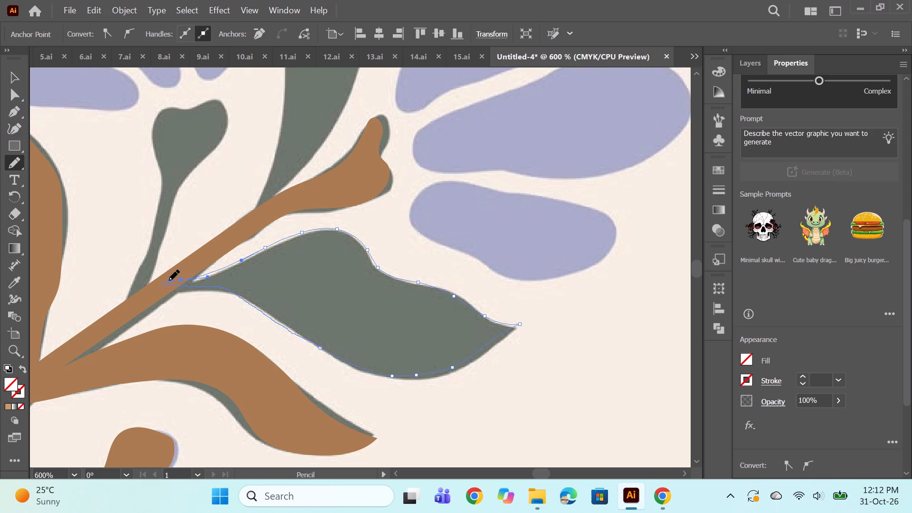
left_click_drag(169, 280, 172, 280)
Fill the traced leaf with the brown used for the branch.
left_click(744, 359)
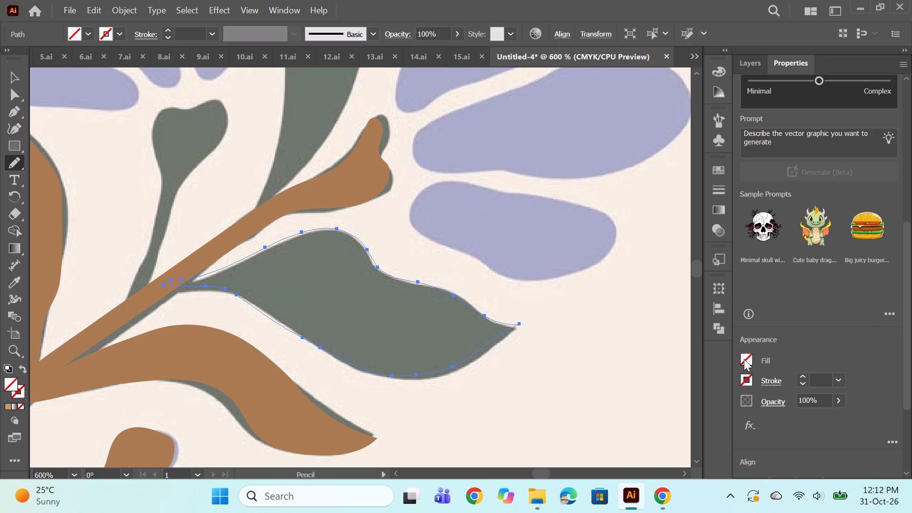
left_click(661, 249)
left_click(564, 371, "ctrl")
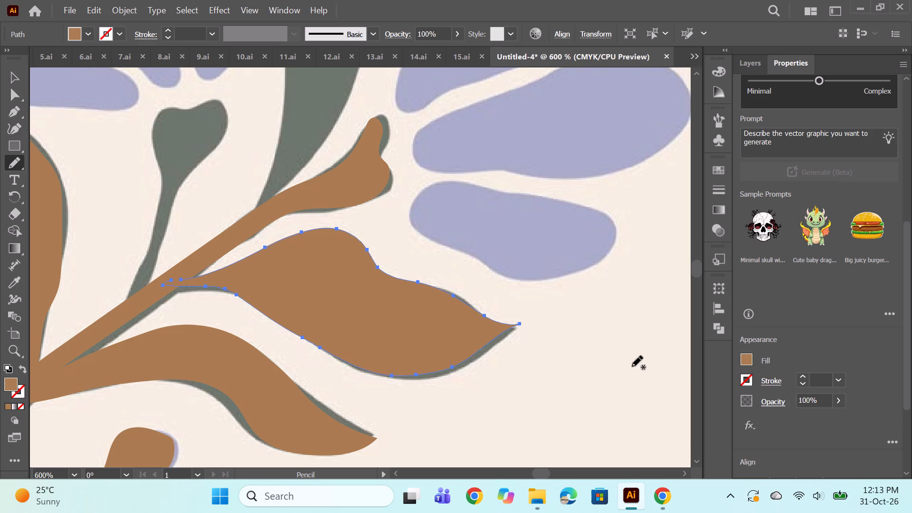
Deselect the leaf and trace the lowest lavender petal above it as a closed outline with the Pencil tool.
key("space")
key("space")
left_click_drag(589, 362, 458, 423)
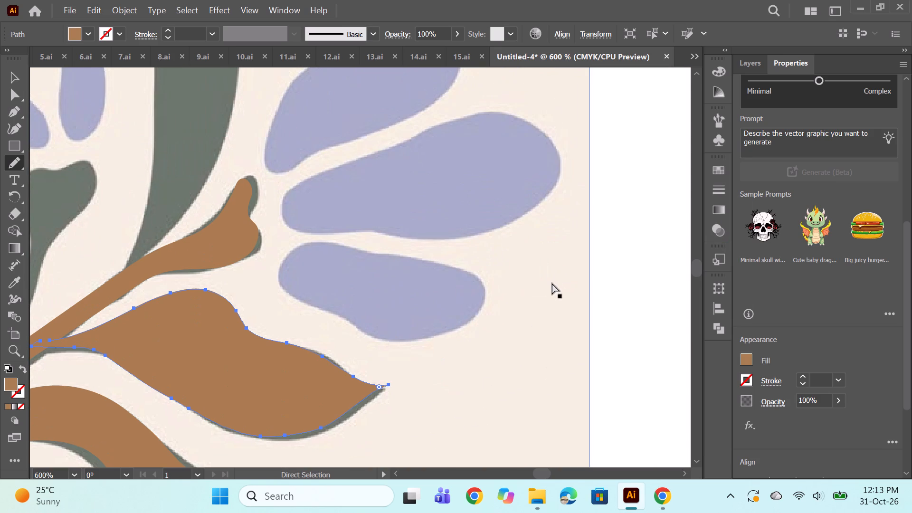
left_click(14, 115)
left_click(627, 269, "ctrl")
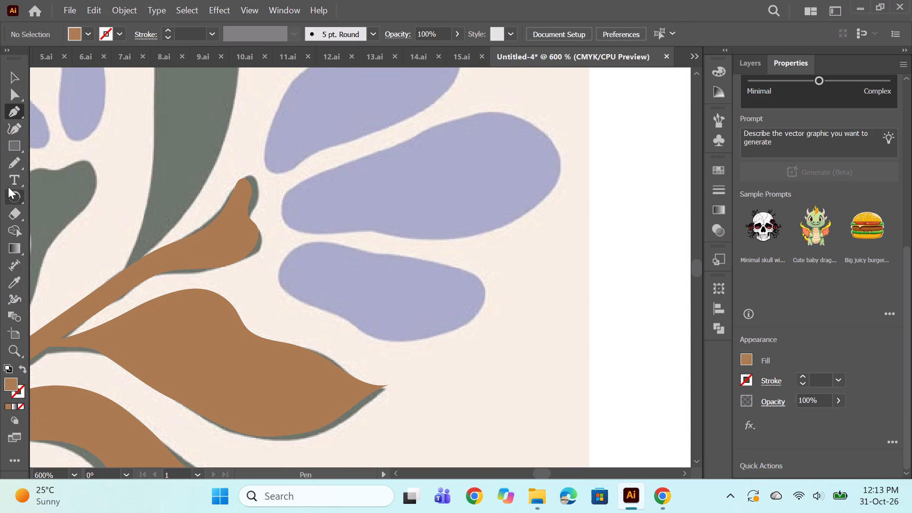
left_click(13, 161)
scroll(415, 288, "up", 1)
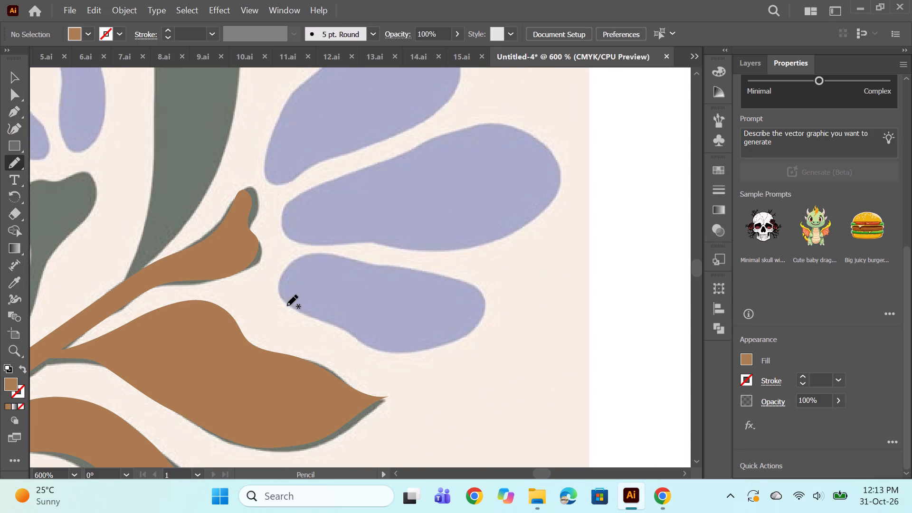
left_click_drag(285, 302, 293, 260)
left_click_drag(293, 260, 484, 290)
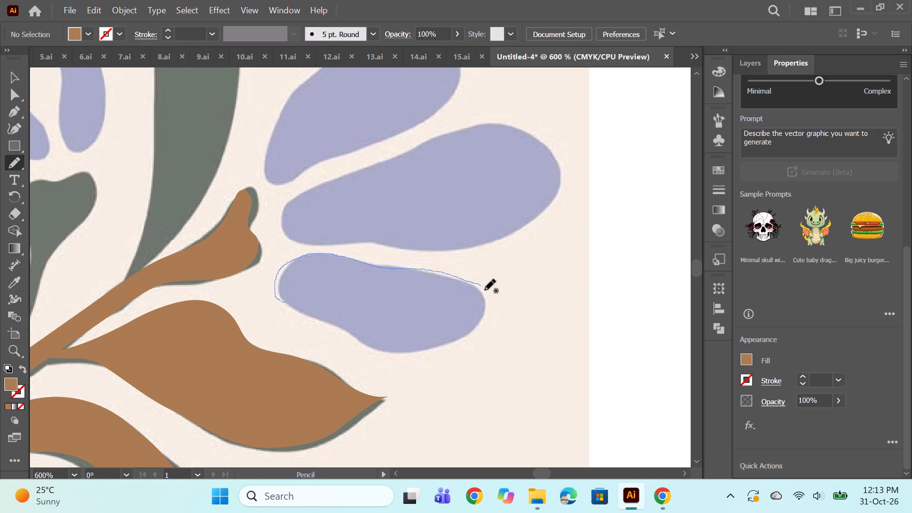
left_click_drag(484, 290, 377, 350)
left_click_drag(377, 350, 277, 298)
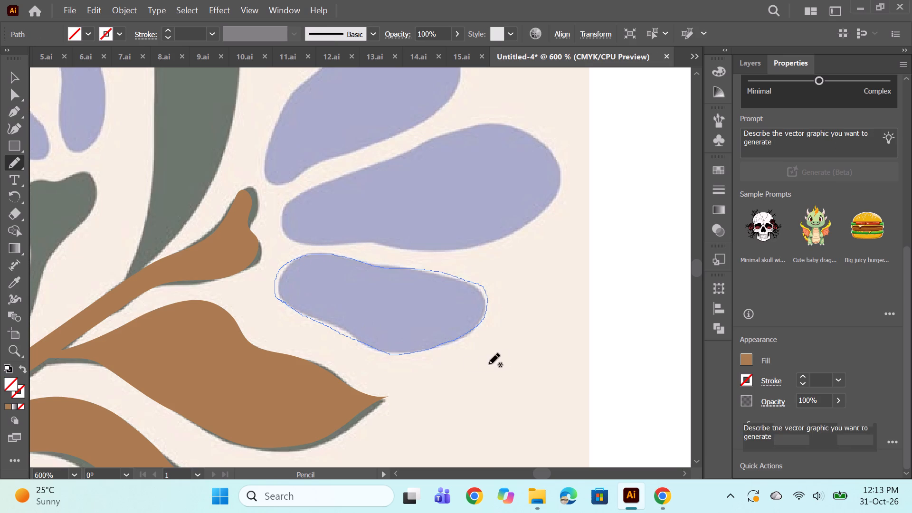
Fill the traced lowest petal with the same brown and deselect it.
left_click(744, 362)
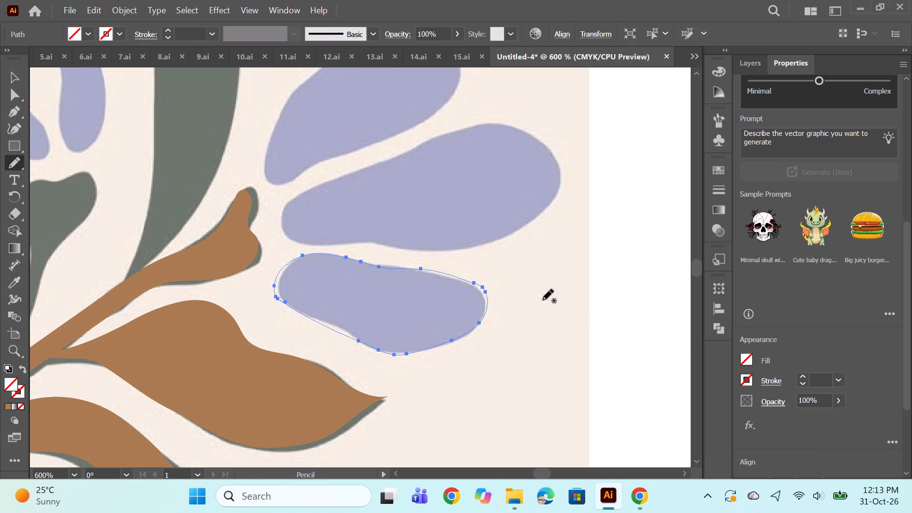
left_click(743, 362)
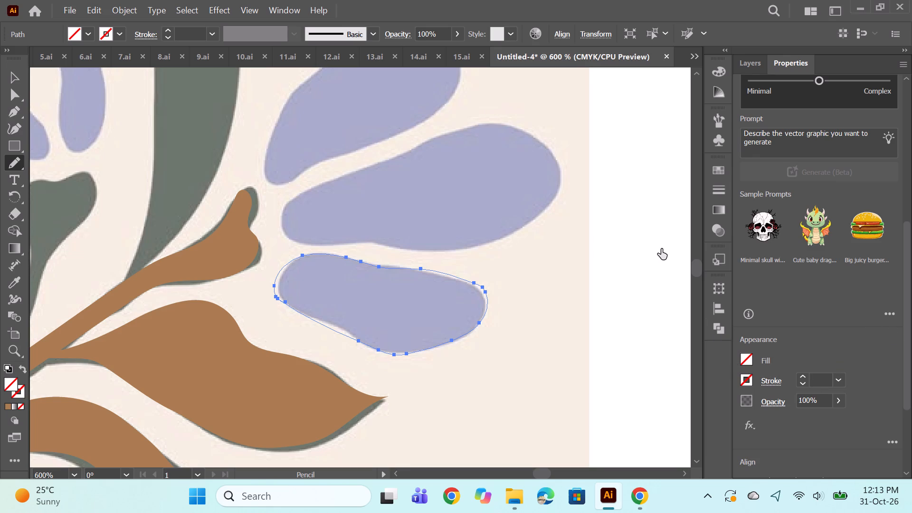
left_click(661, 249)
left_click(539, 345, "ctrl")
scroll(595, 294, "up", 2)
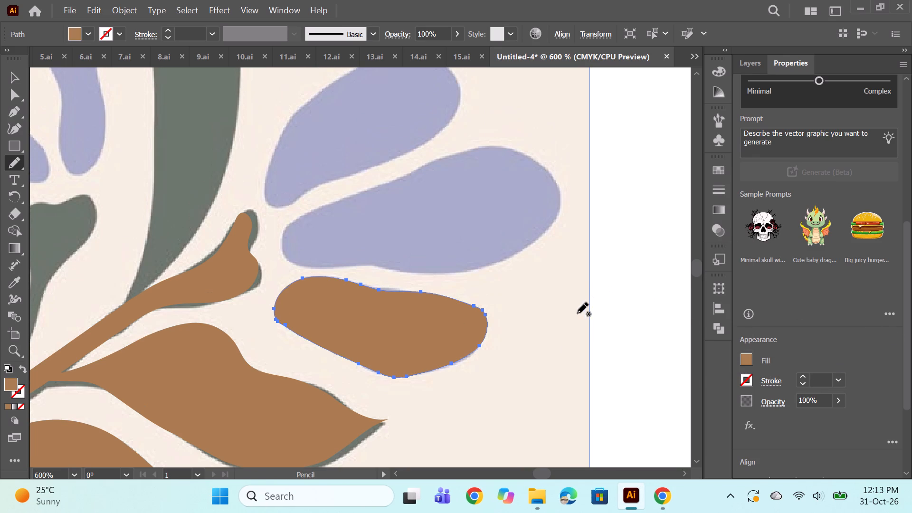
left_click(605, 323, "ctrl")
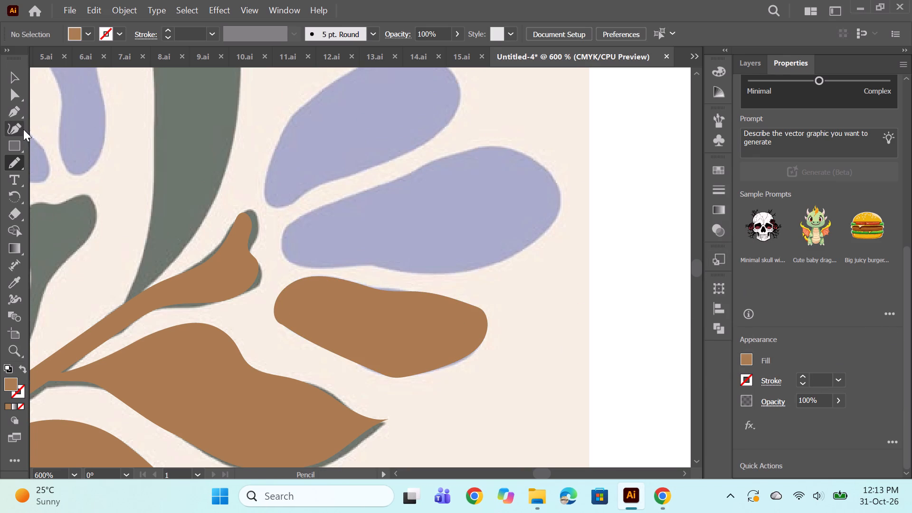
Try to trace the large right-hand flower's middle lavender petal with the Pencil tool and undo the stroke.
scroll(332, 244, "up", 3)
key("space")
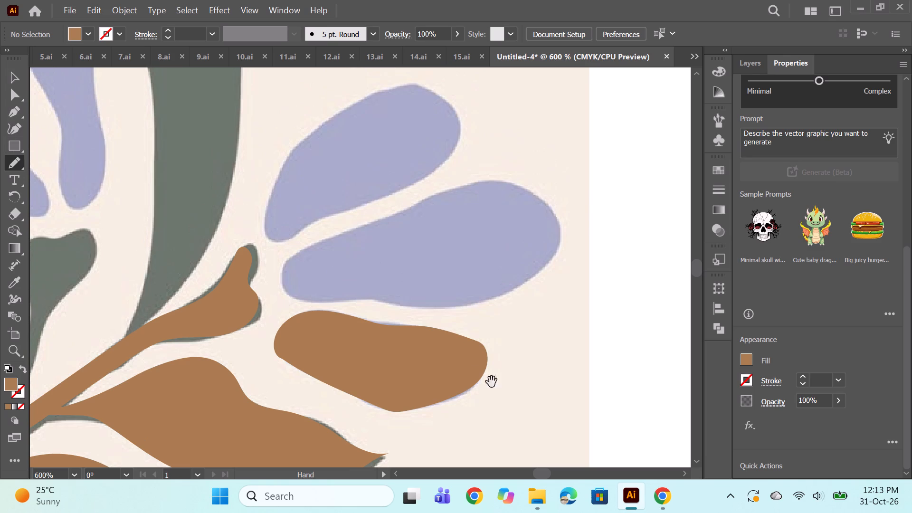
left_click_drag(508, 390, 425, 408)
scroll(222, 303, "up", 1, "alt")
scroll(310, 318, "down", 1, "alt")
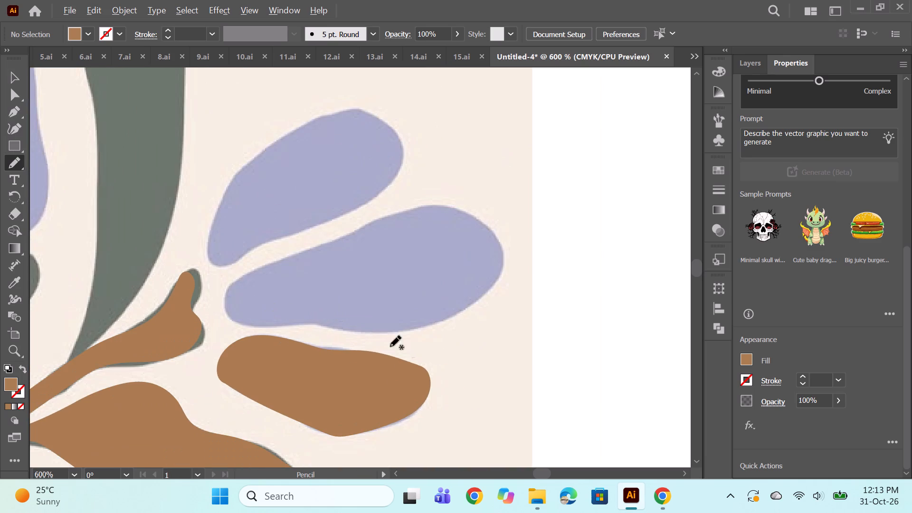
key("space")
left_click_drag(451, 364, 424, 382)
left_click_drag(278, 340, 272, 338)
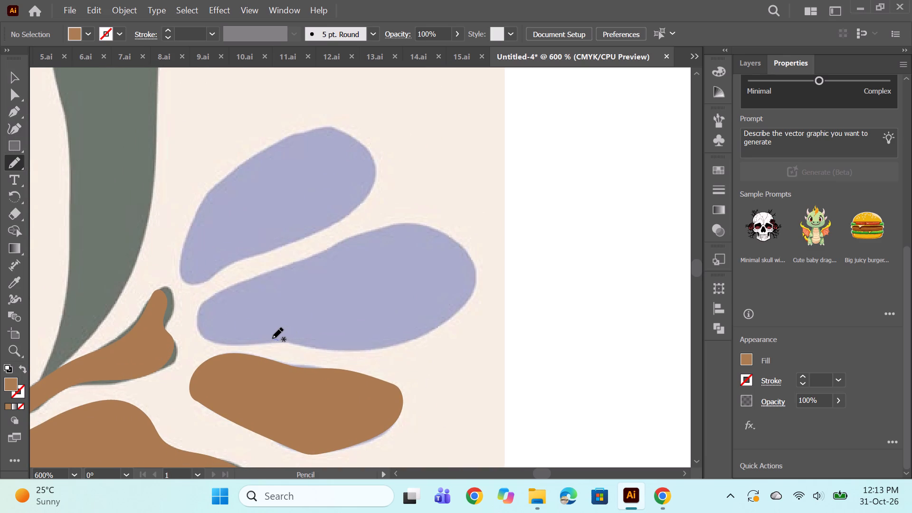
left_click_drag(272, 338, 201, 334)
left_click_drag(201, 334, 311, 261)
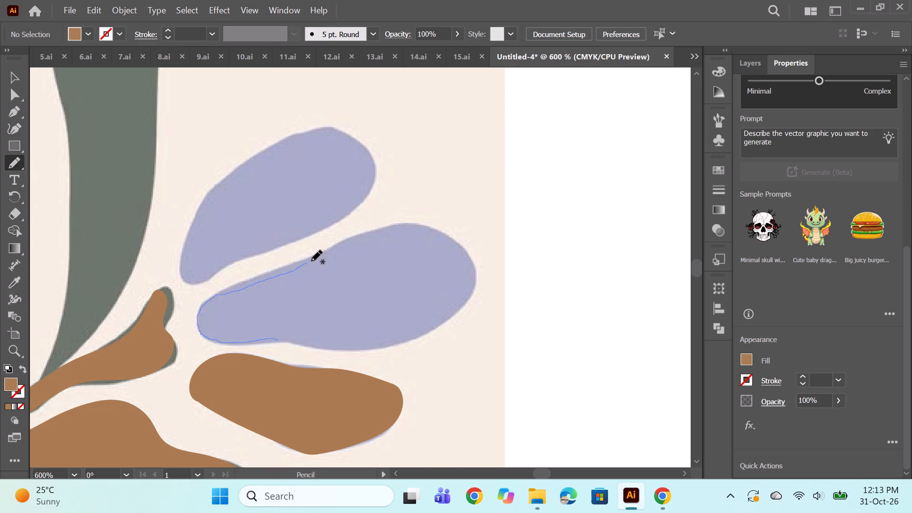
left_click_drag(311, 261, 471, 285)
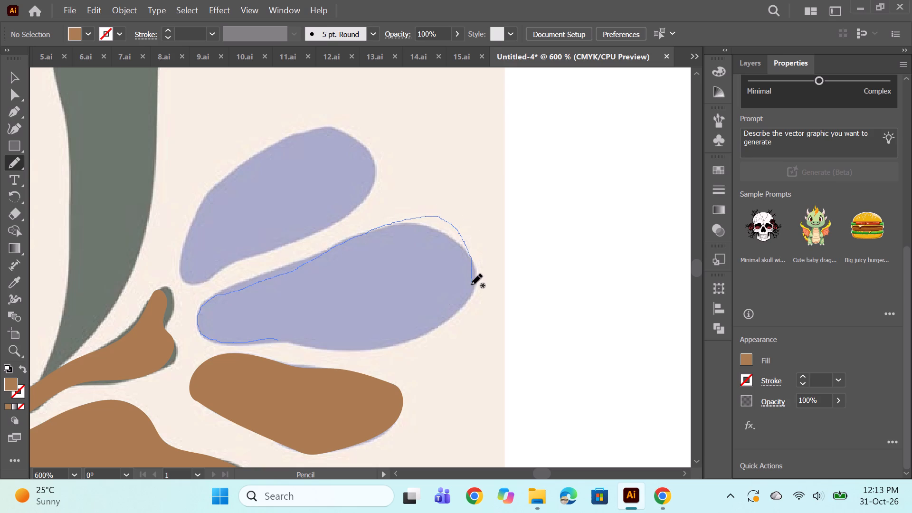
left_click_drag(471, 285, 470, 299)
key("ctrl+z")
Trace the large right-hand flower's middle lavender petal as a closed Pencil outline and fill it with the branch's brown.
left_click_drag(282, 339, 207, 340)
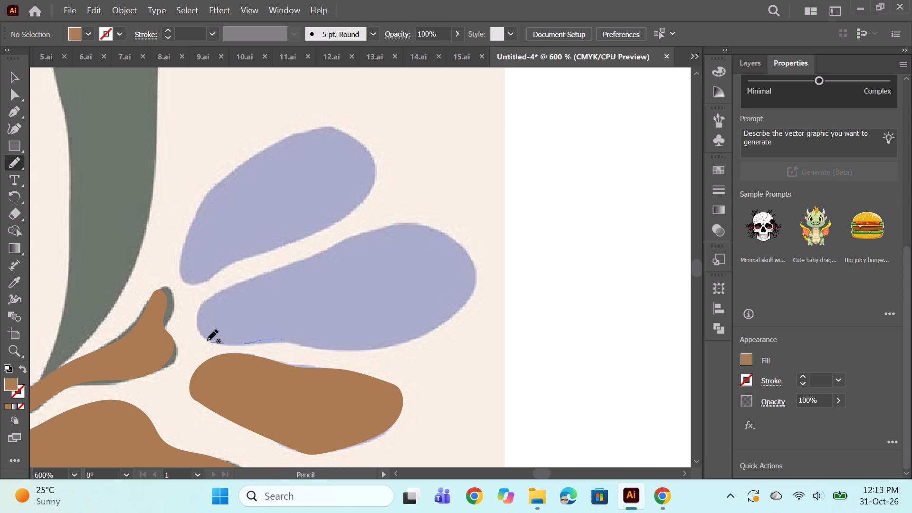
left_click_drag(207, 340, 282, 272)
left_click_drag(282, 272, 456, 249)
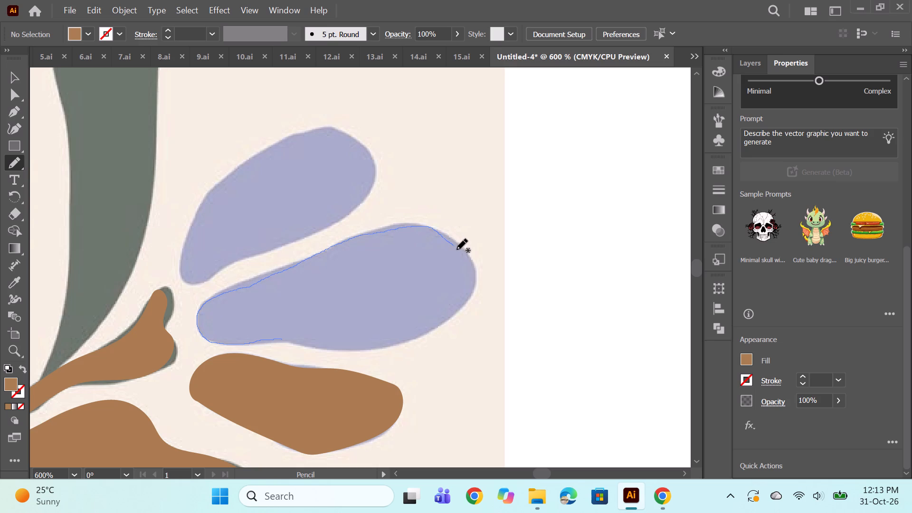
left_click_drag(456, 249, 326, 345)
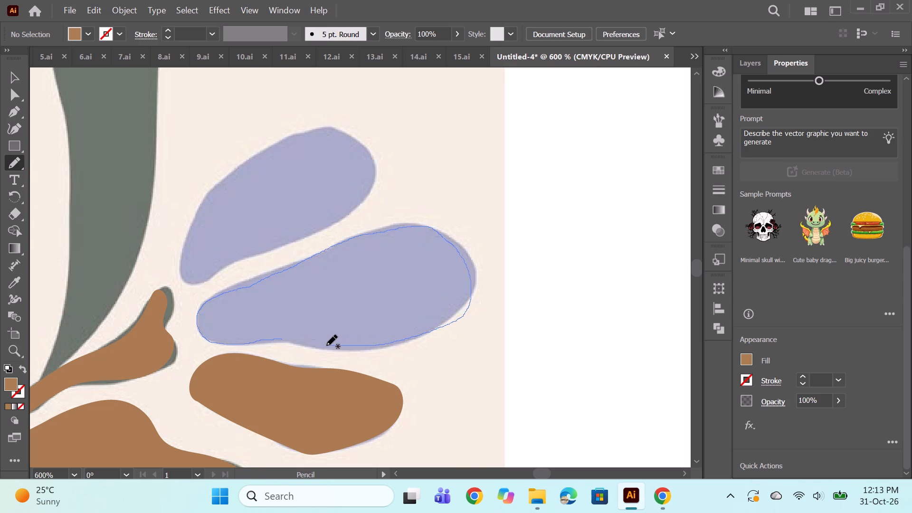
left_click_drag(326, 345, 274, 337)
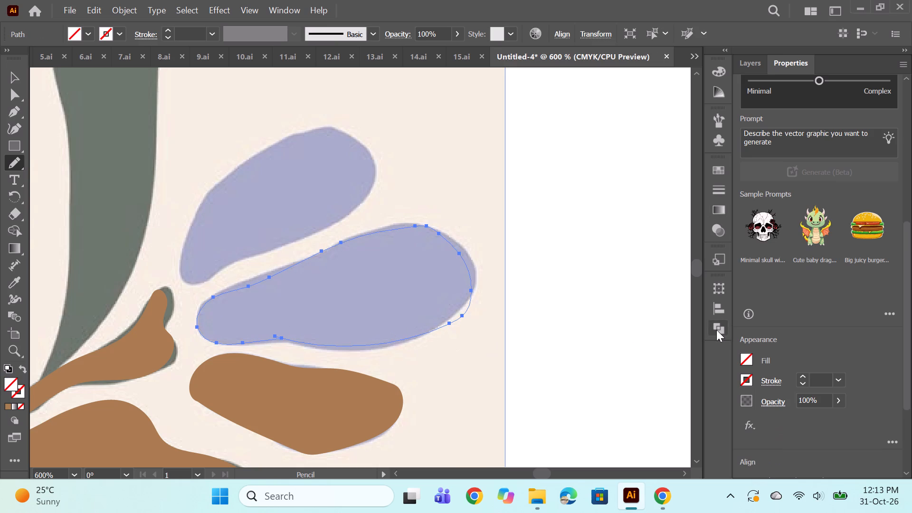
left_click(747, 359)
left_click(664, 248)
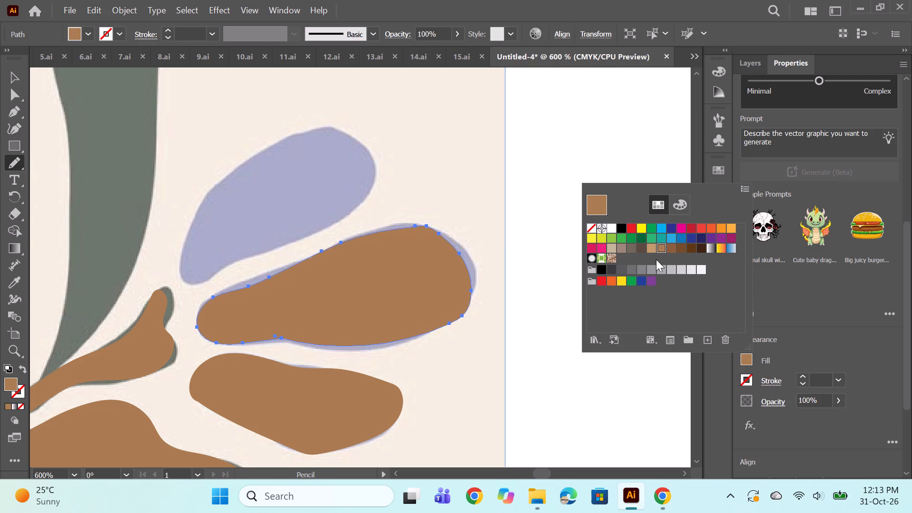
left_click(474, 182, "ctrl")
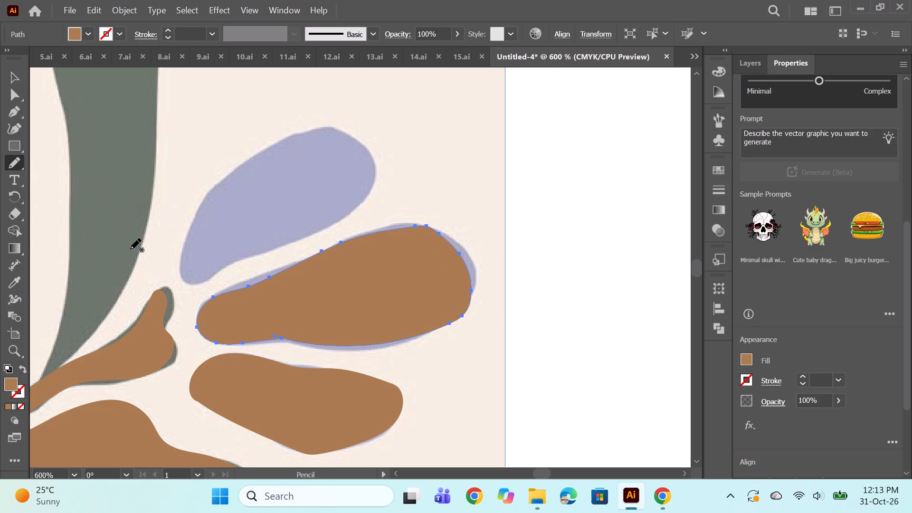
Trace the same flower's uppermost lavender petal as a closed Pencil outline, fill it with the same brown and deselect it.
left_click_drag(185, 281, 190, 234)
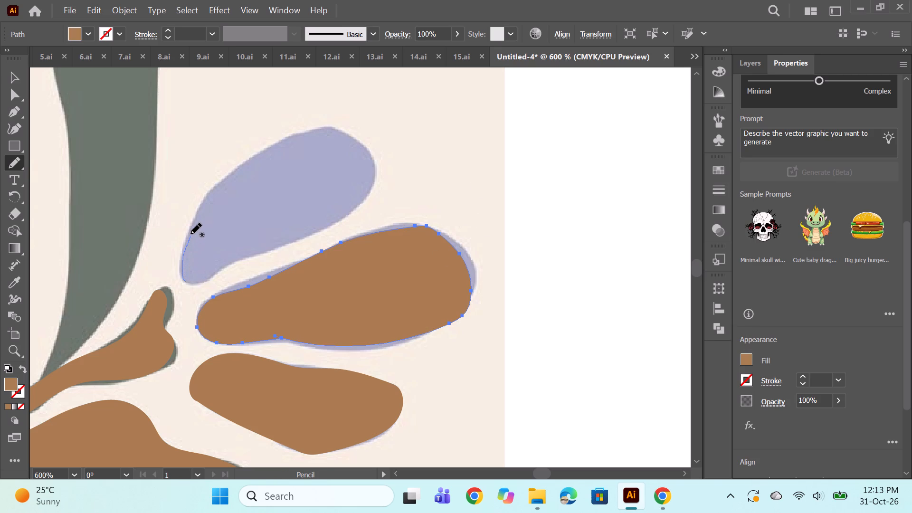
left_click_drag(190, 234, 330, 123)
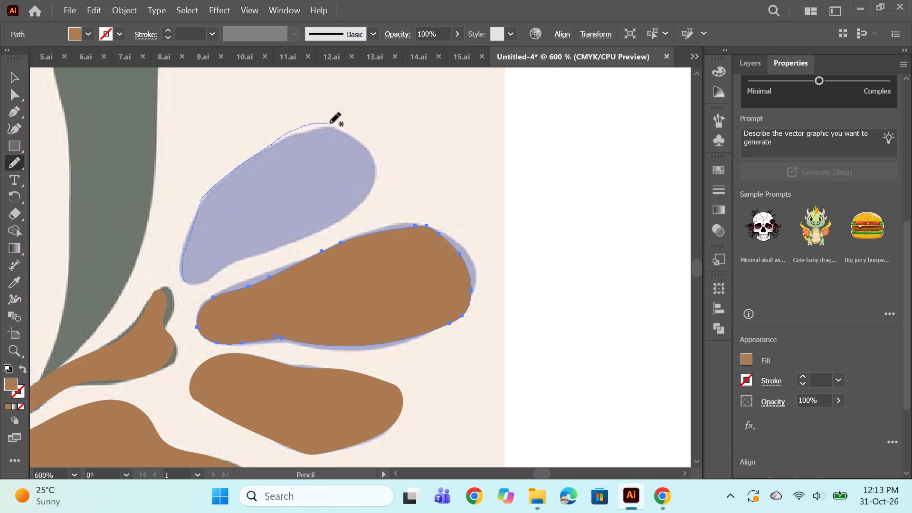
left_click_drag(330, 123, 294, 239)
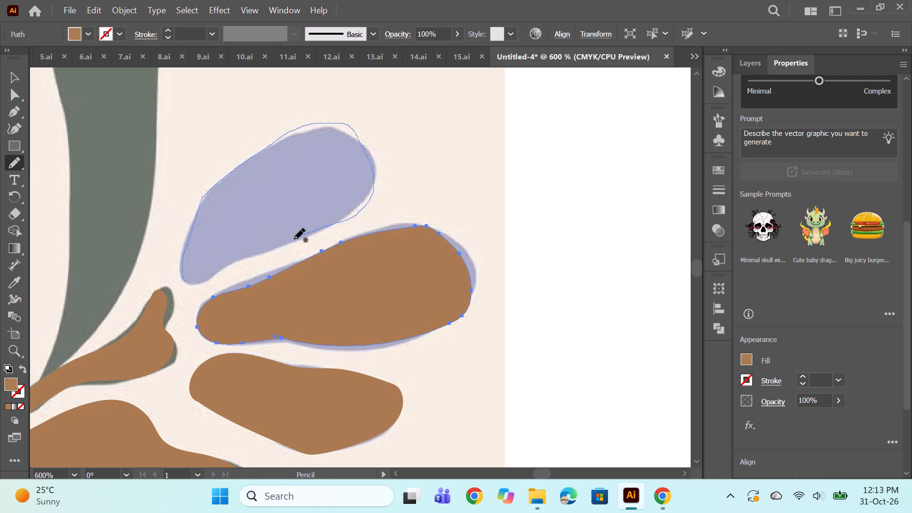
left_click_drag(294, 239, 183, 279)
left_click_drag(183, 279, 182, 274)
left_click(751, 358)
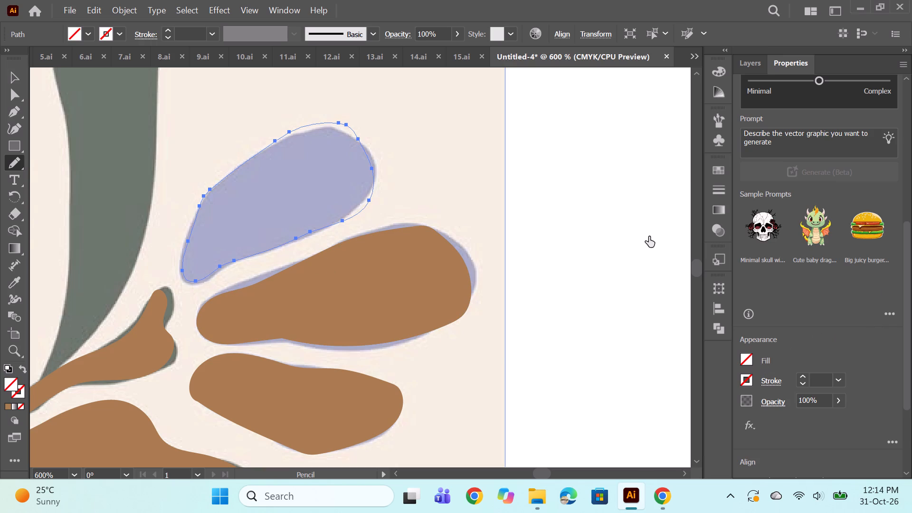
left_click(663, 247)
left_click(518, 171, "ctrl")
scroll(610, 204, "down", 2, "alt")
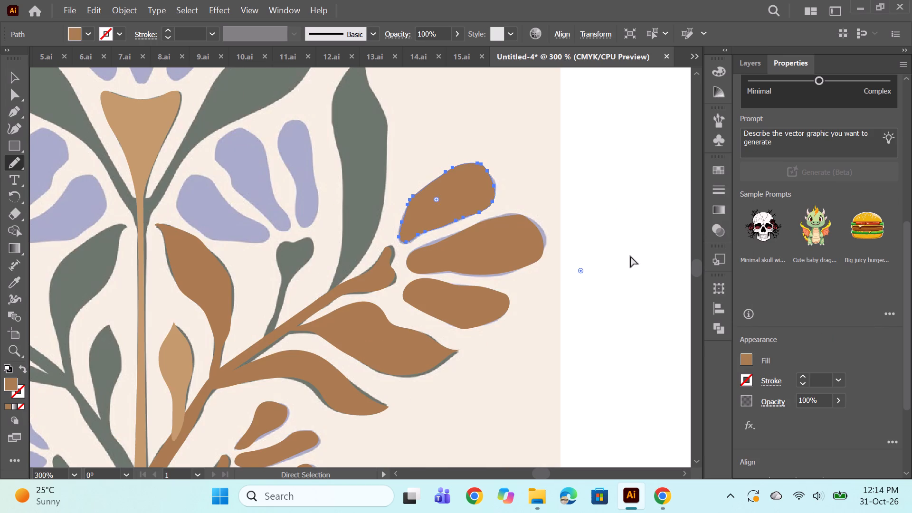
left_click(632, 257, "ctrl")
Trace the tall green leaf rising from the right-hand branch beside that flower with the Pencil tool and fill it with the same brown.
scroll(522, 161, "down", 1, "alt")
scroll(441, 209, "up", 5)
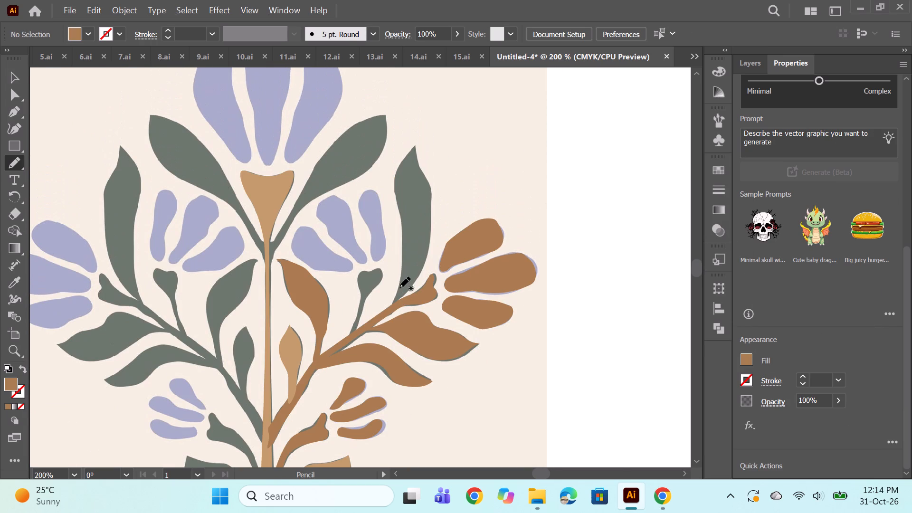
scroll(399, 287, "up", 1, "alt")
scroll(406, 283, "down", 1, "alt")
scroll(457, 262, "up", 2)
scroll(428, 310, "up", 1, "alt")
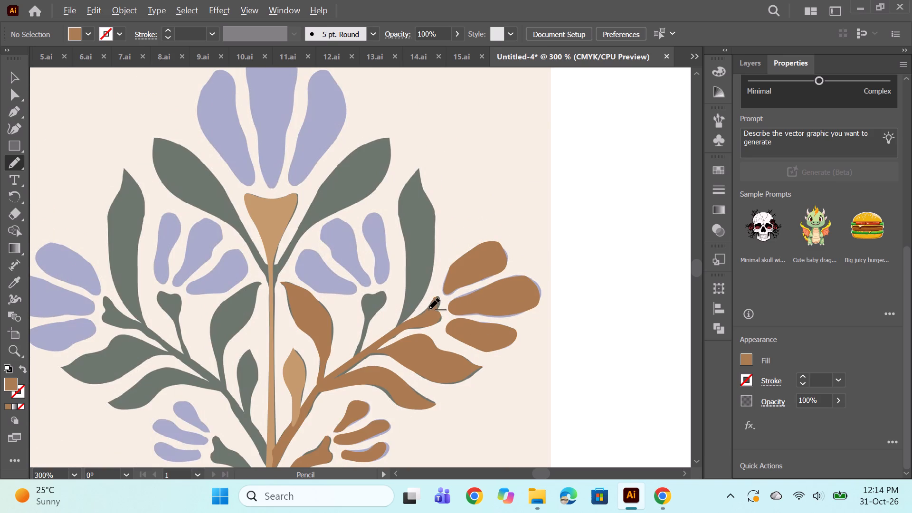
left_click(376, 344)
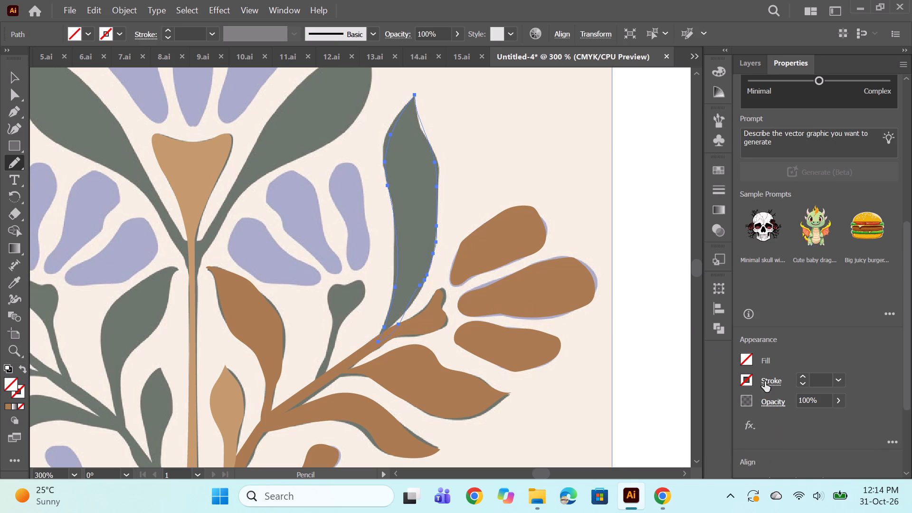
left_click(746, 353)
left_click(662, 249)
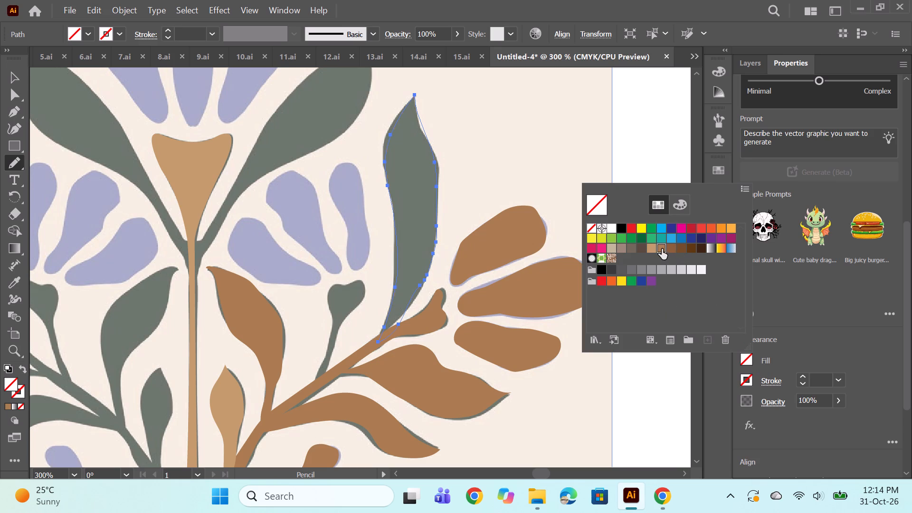
left_click(557, 112, "ctrl")
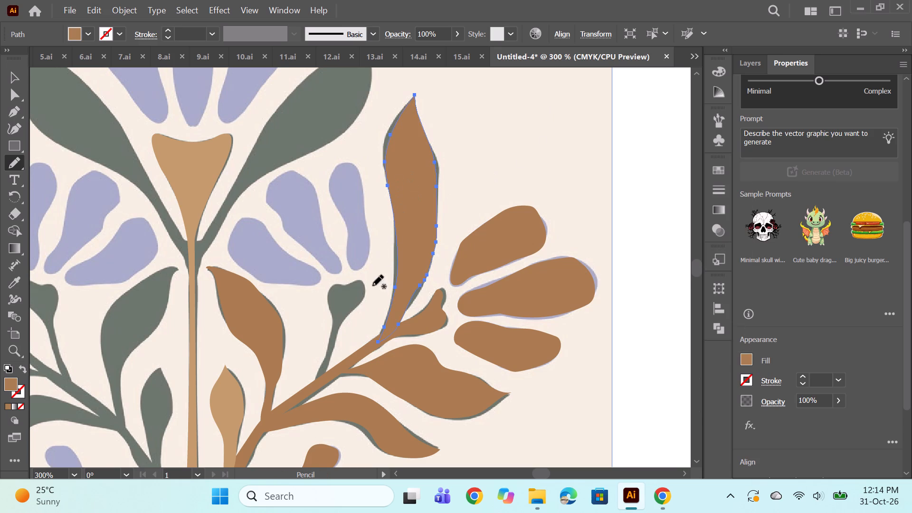
Trace the small heart-shaped green bud and its stem down to the right-hand branch, and fill the shape with the same brown.
scroll(324, 374, "up", 2, "alt")
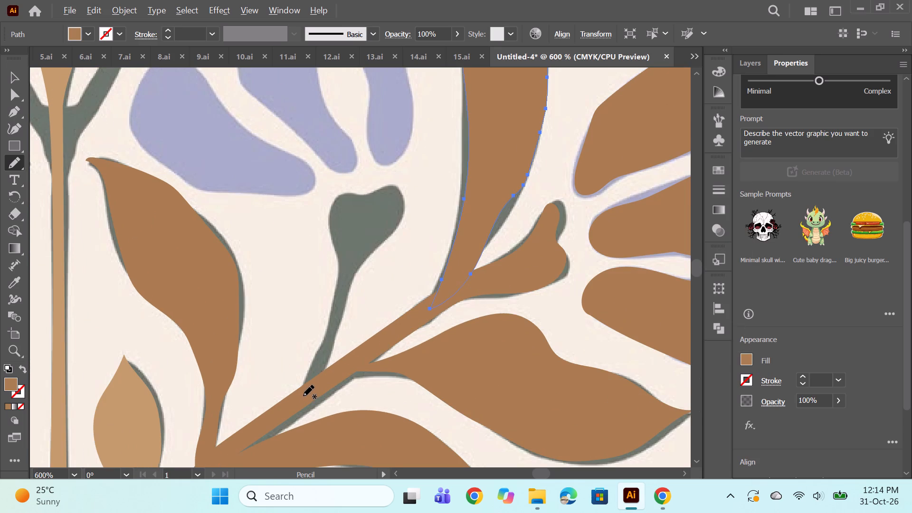
left_click(303, 395)
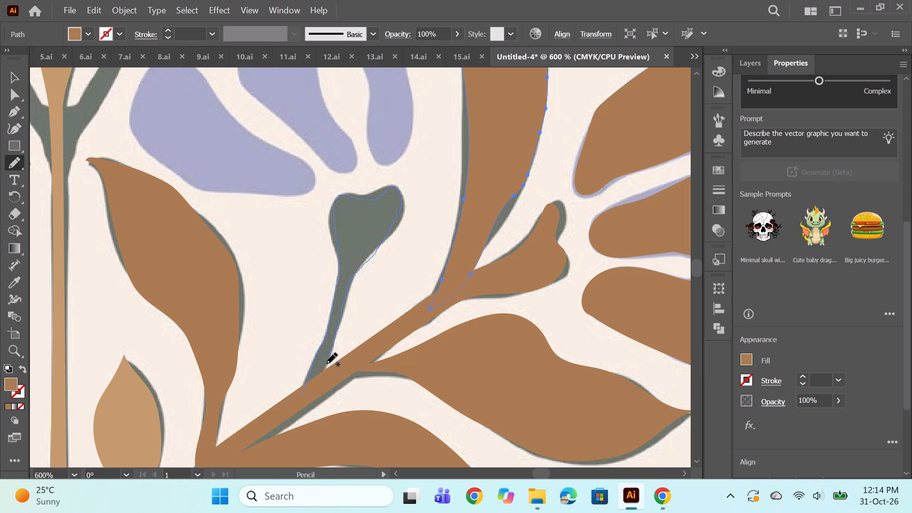
left_click(747, 359)
left_click(663, 247)
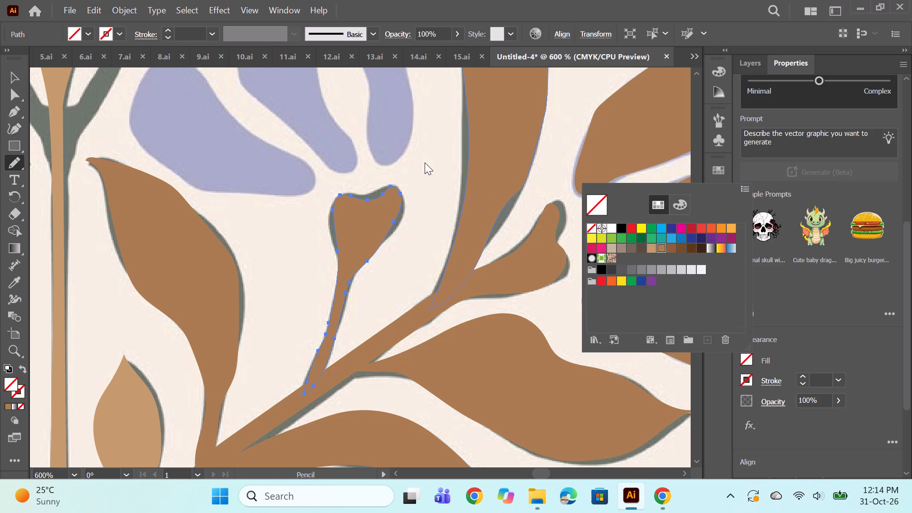
left_click(425, 162, "ctrl")
Trace the narrow upright lavender petal above the heart-shaped bud as a closed Pencil outline and fill it with the same brown.
scroll(475, 161, "down", 2, "alt")
scroll(476, 169, "up", 3)
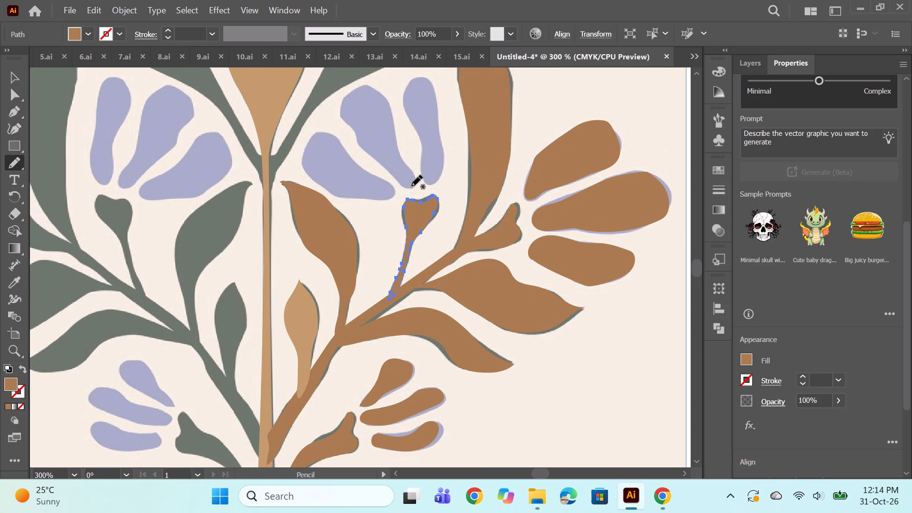
scroll(446, 170, "up", 3)
scroll(432, 133, "up", 2)
scroll(420, 246, "up", 1, "alt")
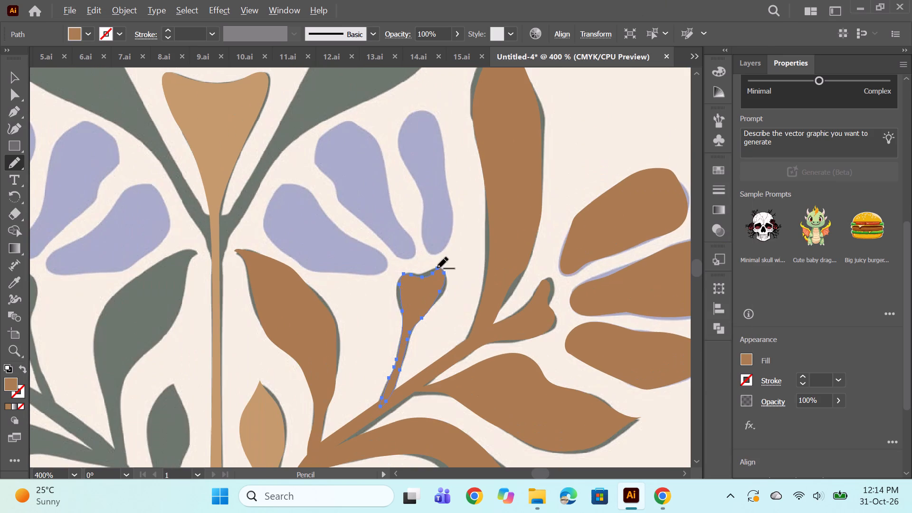
scroll(446, 251, "down", 1, "alt")
scroll(432, 207, "up", 3)
scroll(452, 257, "up", 1, "alt")
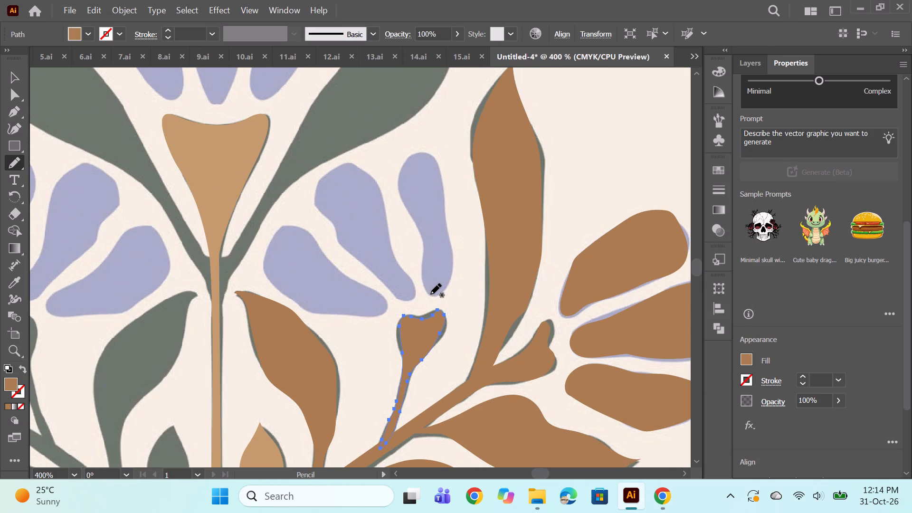
left_click(430, 294)
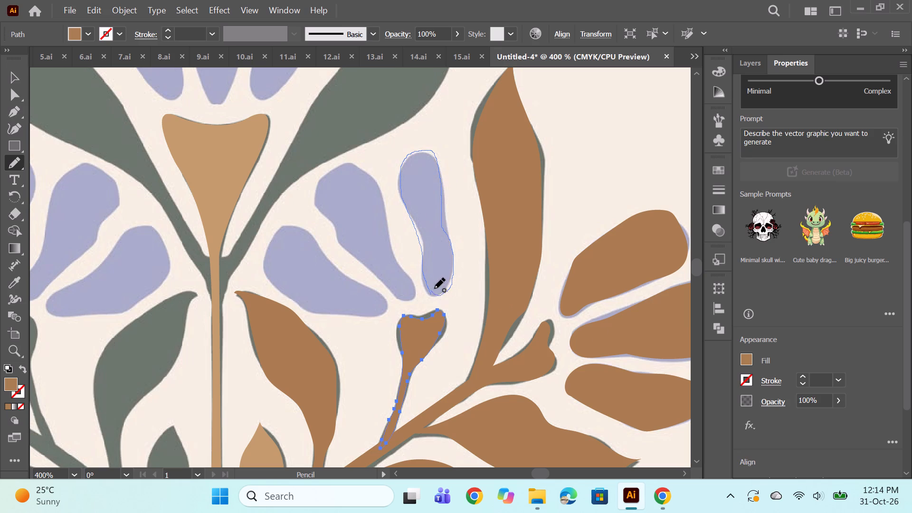
left_click(748, 358)
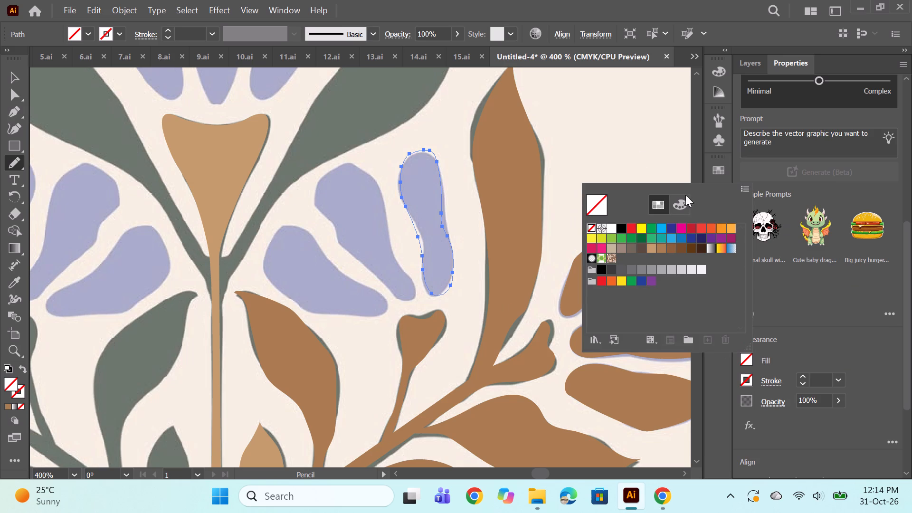
left_click(660, 254)
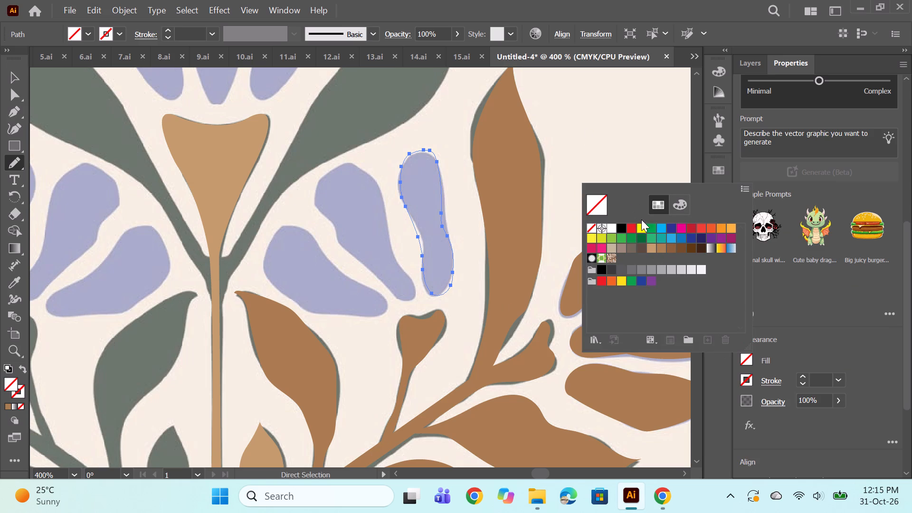
left_click(661, 248)
left_click(615, 125, "ctrl")
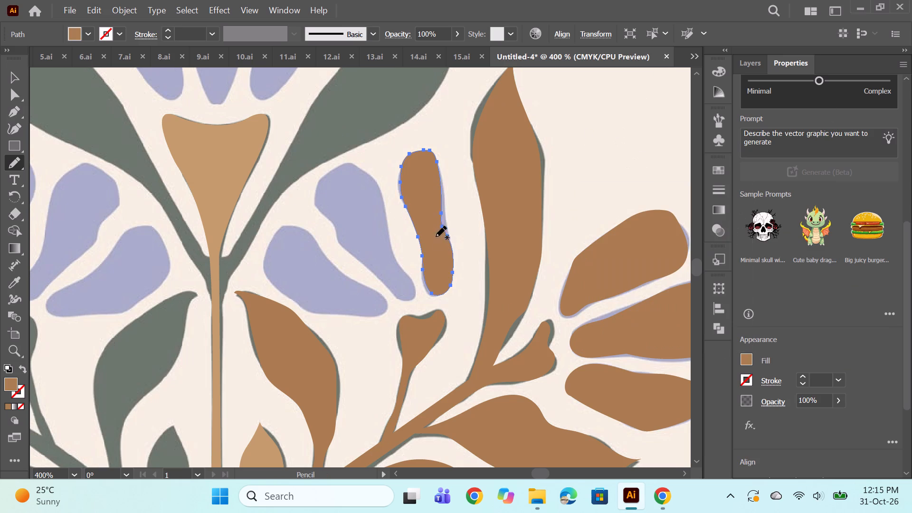
Trace the wide lavender petal beside the narrow upright brown petal as a closed Pencil outline and fill it with the same brown.
left_click(411, 300)
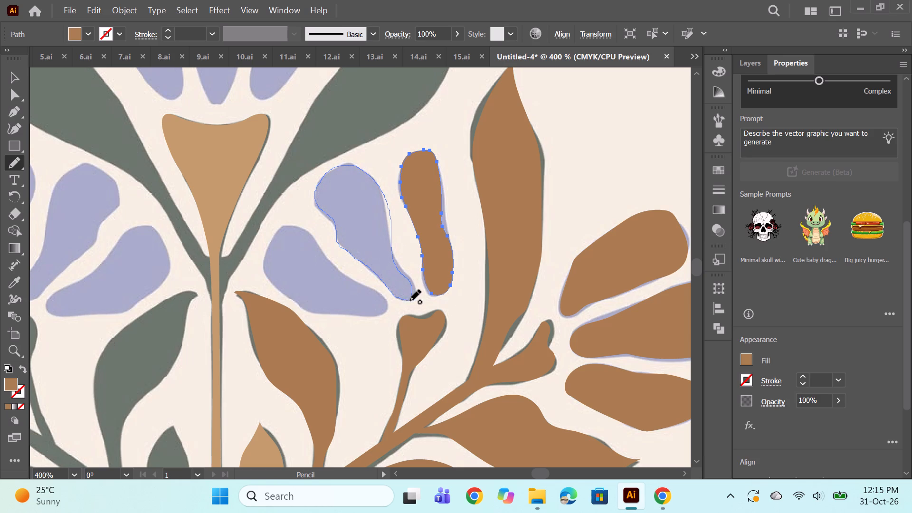
left_click(750, 360)
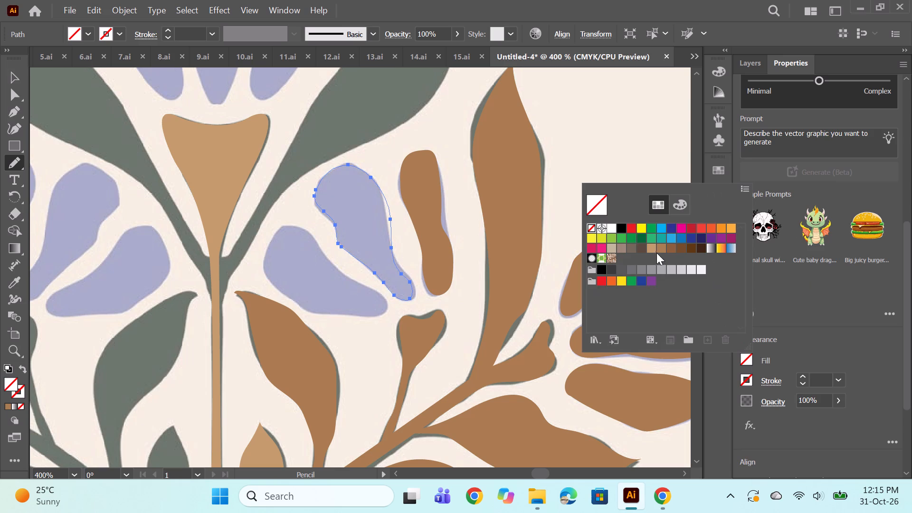
left_click(662, 248)
left_click(641, 131, "ctrl")
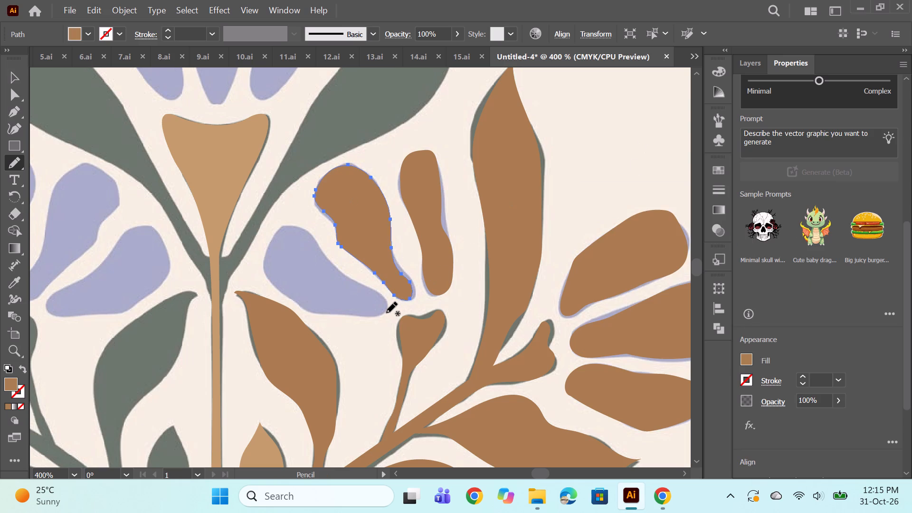
Trace the lowest lavender petal of the same flower, nearest the central stem, with the Pencil tool and fill it with the same brown.
left_click_drag(386, 313, 321, 244)
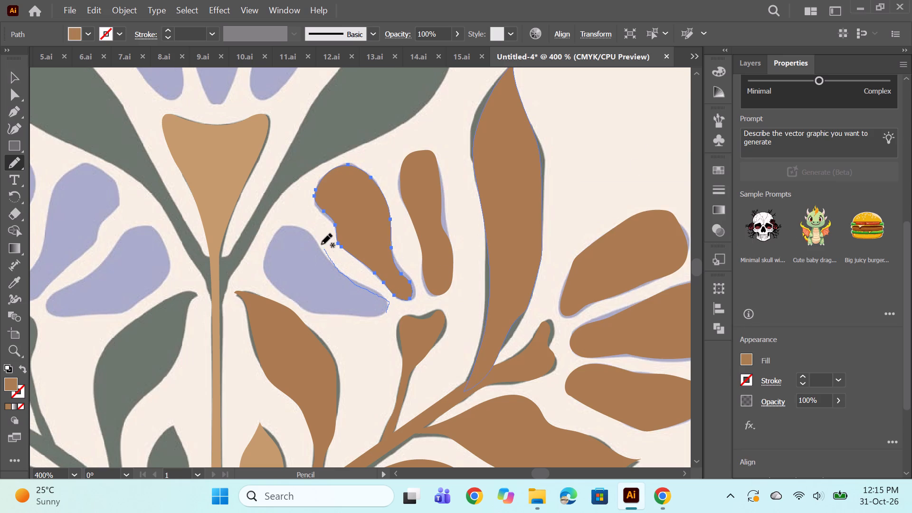
left_click_drag(321, 244, 305, 305)
left_click_drag(305, 305, 389, 308)
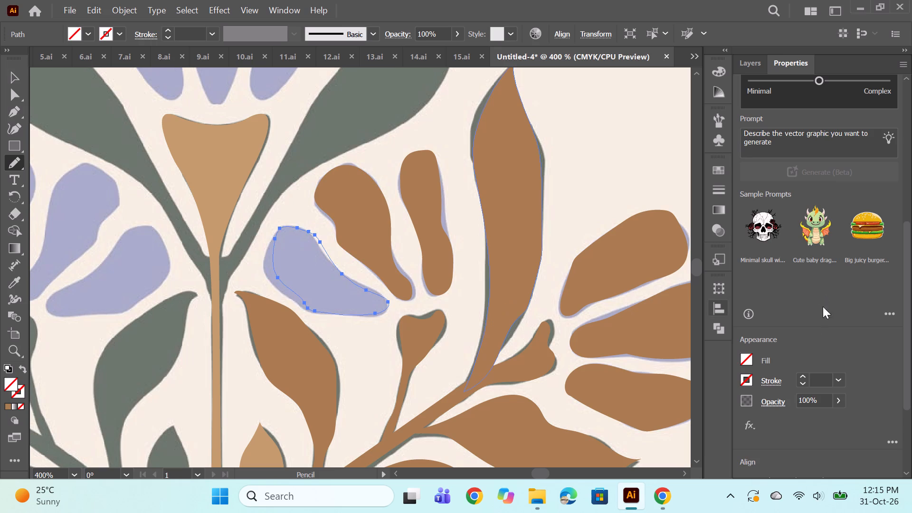
left_click(752, 358)
left_click(659, 252)
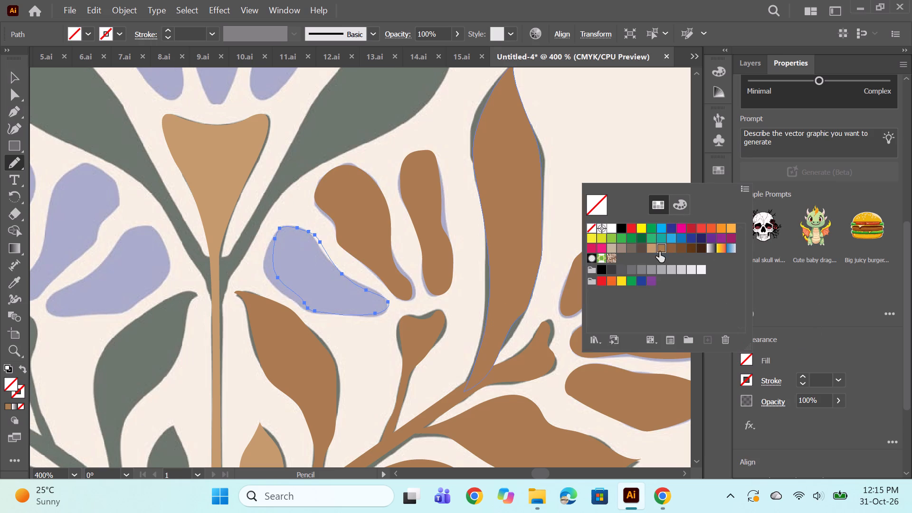
left_click(641, 135, "ctrl")
Trace the large green leaf right of the tan central flower with the Pencil tool, from the central stem along its lower edge and around its tip.
scroll(475, 202, "down", 1, "alt")
scroll(361, 163, "up", 6)
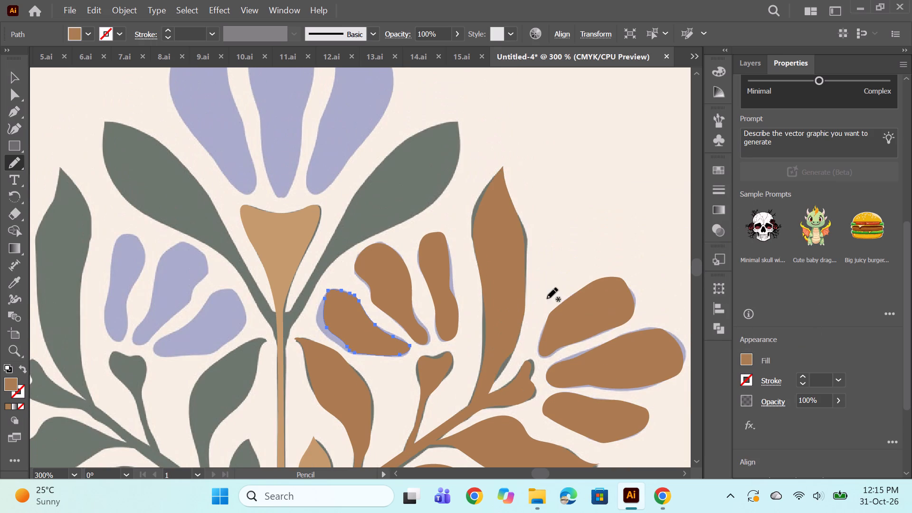
scroll(498, 257, "down", 2, "alt")
scroll(434, 238, "down", 3)
scroll(400, 231, "up", 1, "alt")
scroll(418, 250, "up", 4)
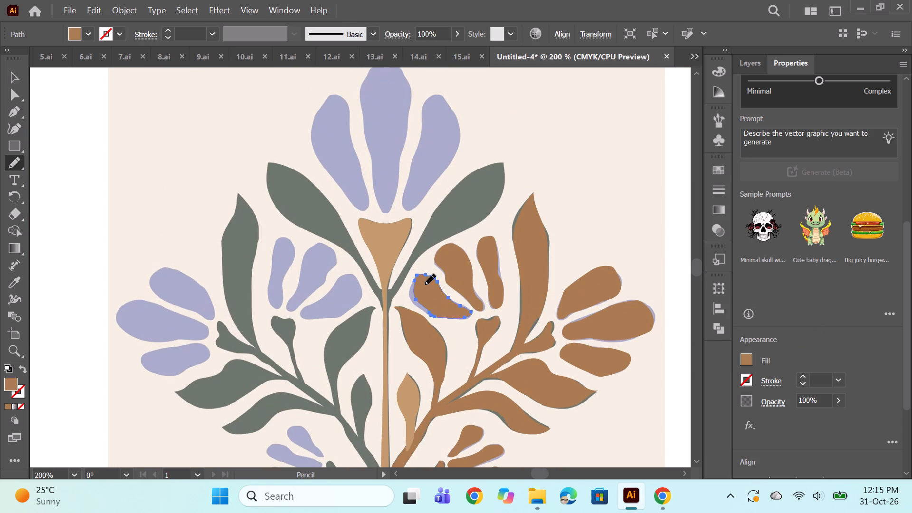
scroll(425, 285, "up", 3)
scroll(417, 246, "up", 8)
scroll(414, 274, "down", 3, "alt")
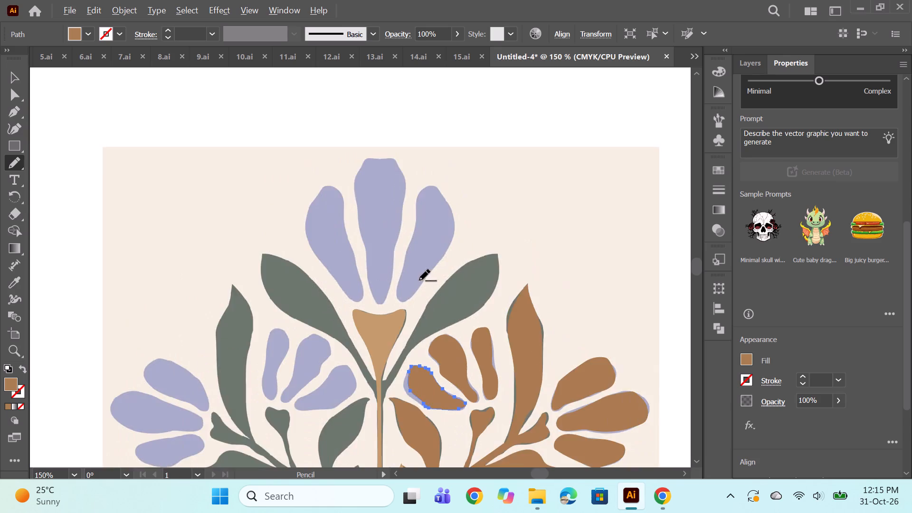
scroll(425, 304, "up", 3, "alt")
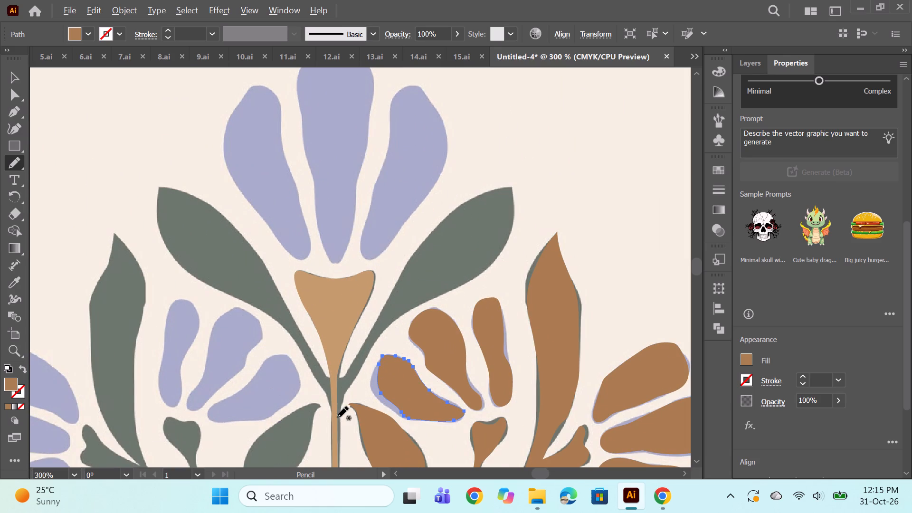
left_click_drag(335, 419, 356, 380)
left_click_drag(356, 380, 420, 303)
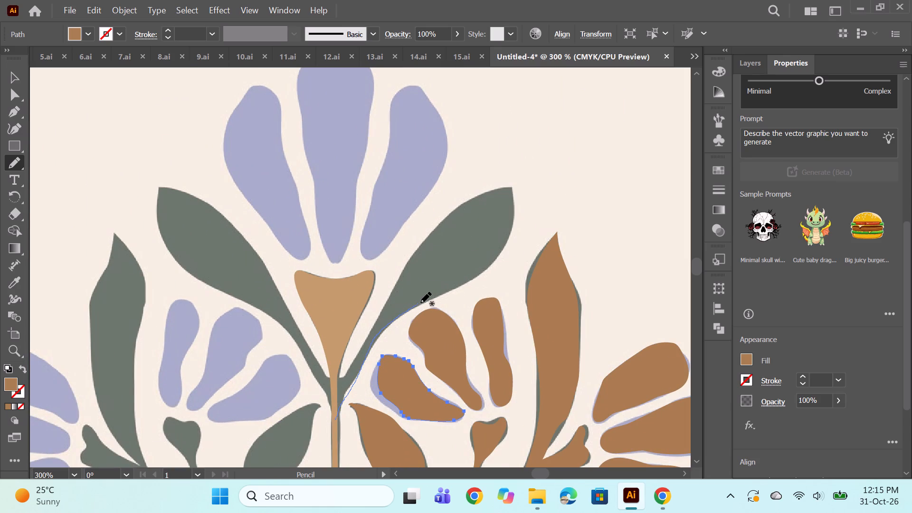
left_click_drag(420, 303, 513, 215)
left_click_drag(513, 215, 446, 213)
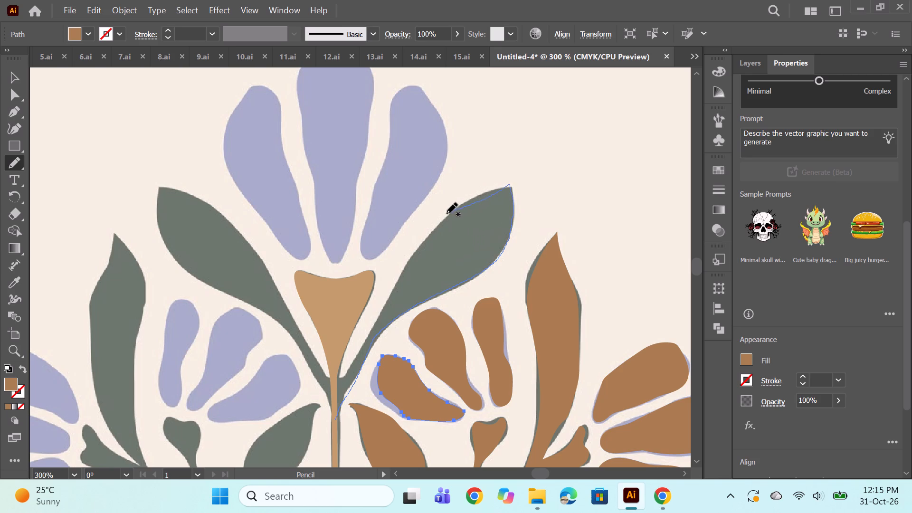
left_click_drag(446, 213, 424, 249)
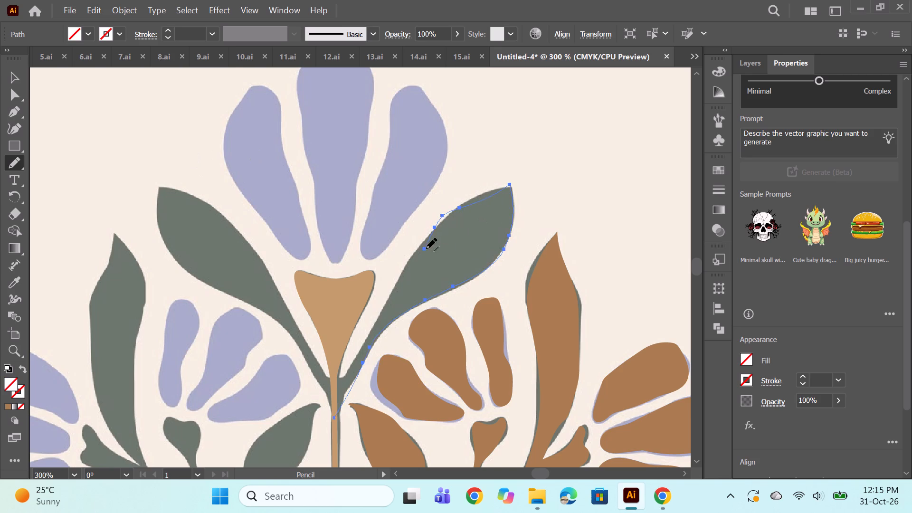
Remove the last five anchor points of the leaf outline, from the upper edge back through the tip, using the Pen tool.
scroll(428, 243, "up", 1, "alt")
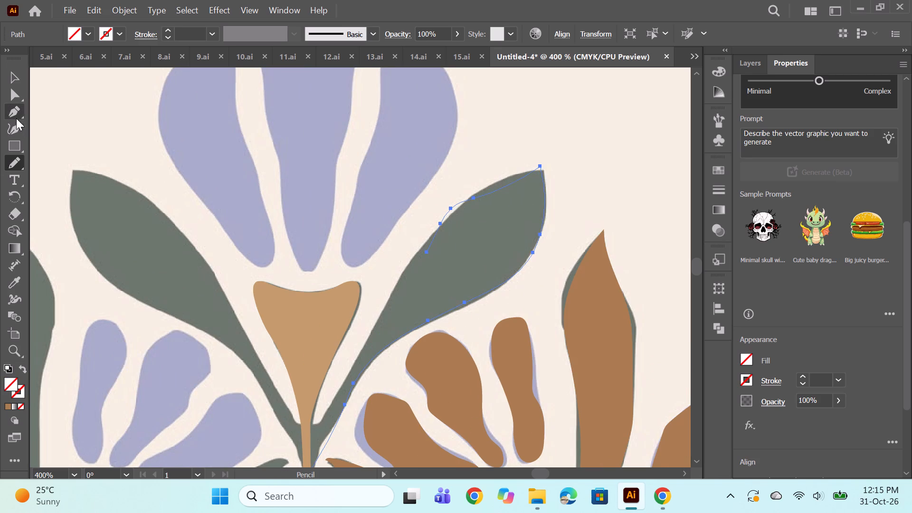
left_click(16, 118)
left_click(428, 251, "ctrl")
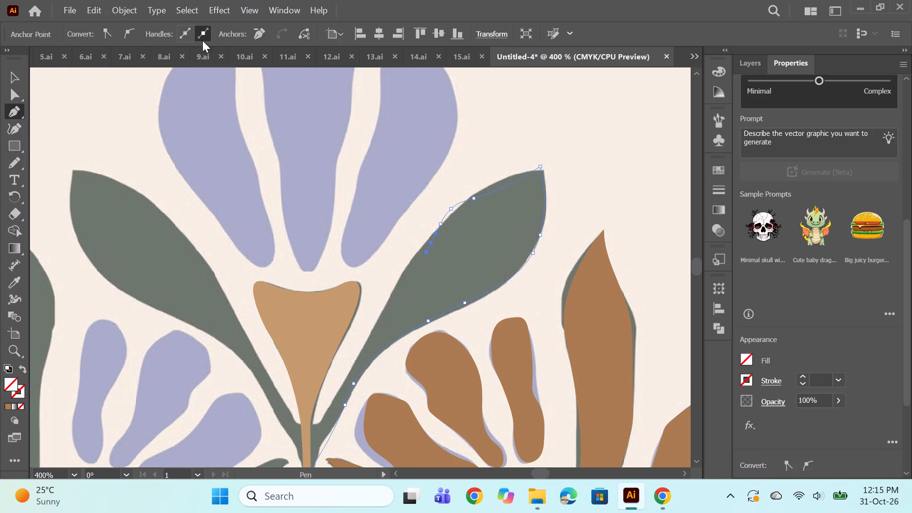
left_click(264, 33)
left_click(441, 223)
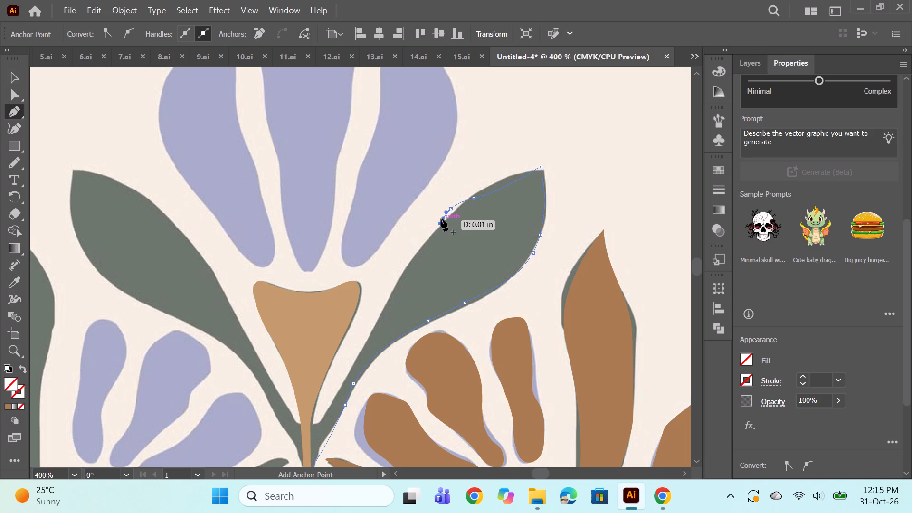
left_click(255, 35)
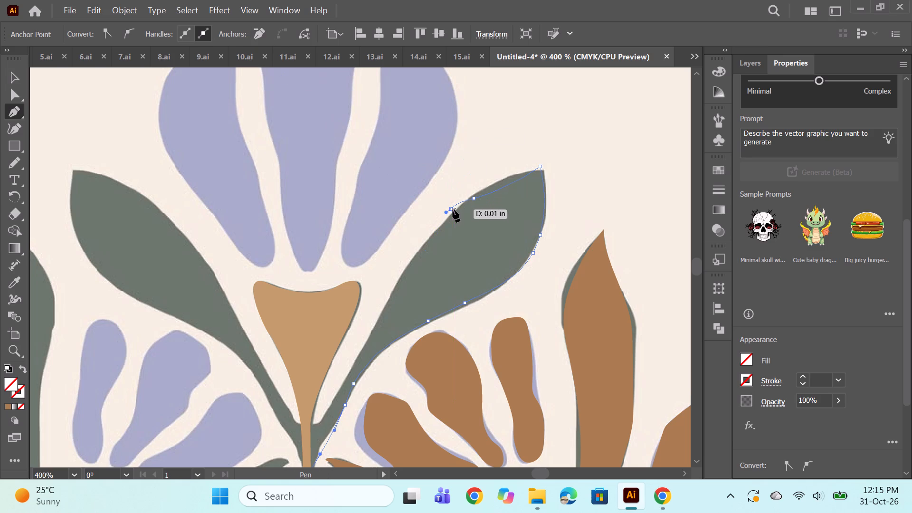
left_click(450, 210)
left_click(253, 28)
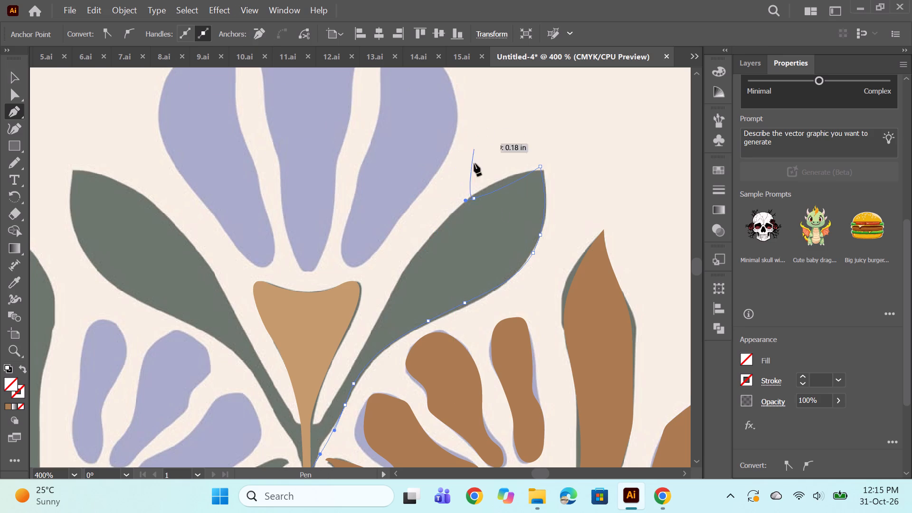
left_click(474, 198)
left_click(262, 32)
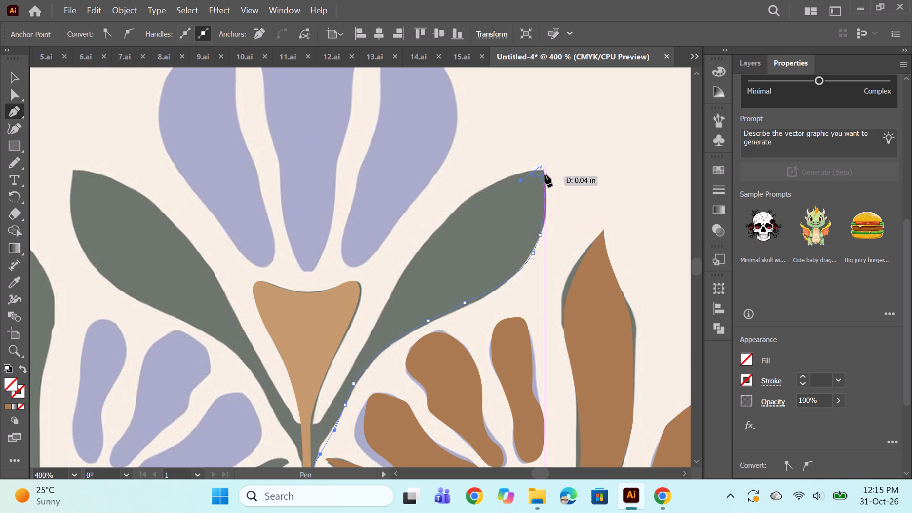
left_click(541, 168)
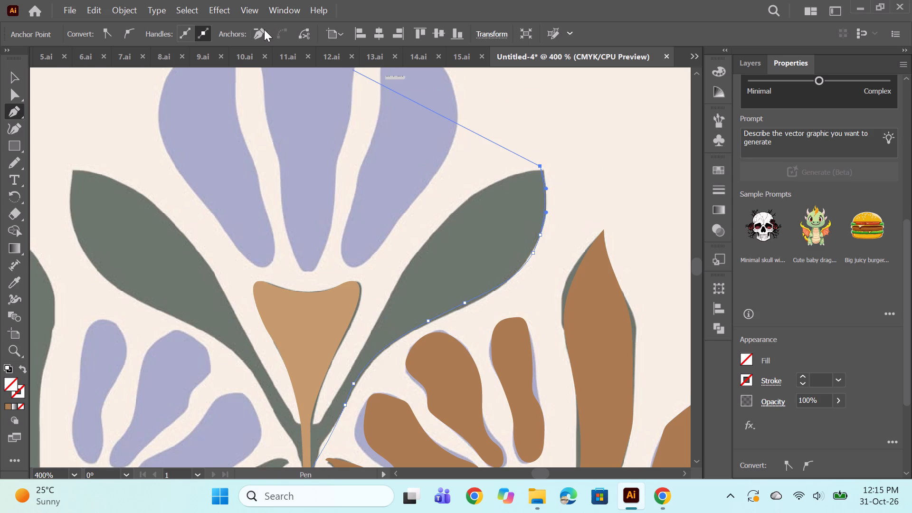
left_click(264, 29)
Continue the open leaf outline with the Pencil tool around the tip and along the upper edge down to the central stem.
left_click_drag(19, 161, 29, 165)
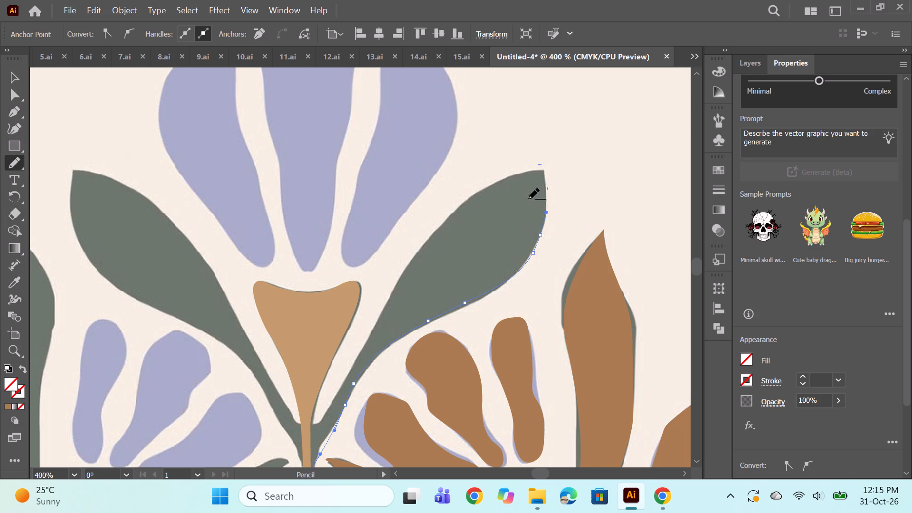
scroll(532, 187, "up", 1, "alt")
scroll(560, 228, "down", 1, "alt")
left_click_drag(551, 250, 551, 186)
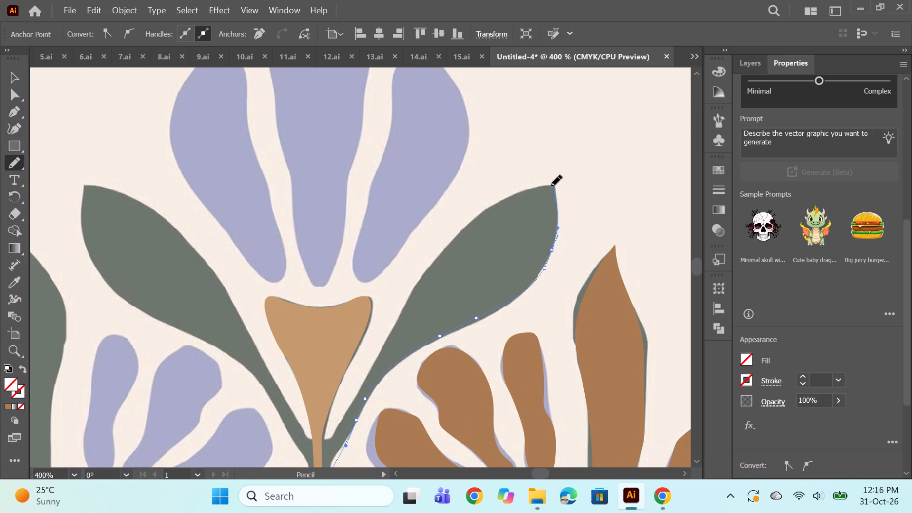
left_click_drag(551, 186, 523, 194)
left_click_drag(523, 194, 414, 292)
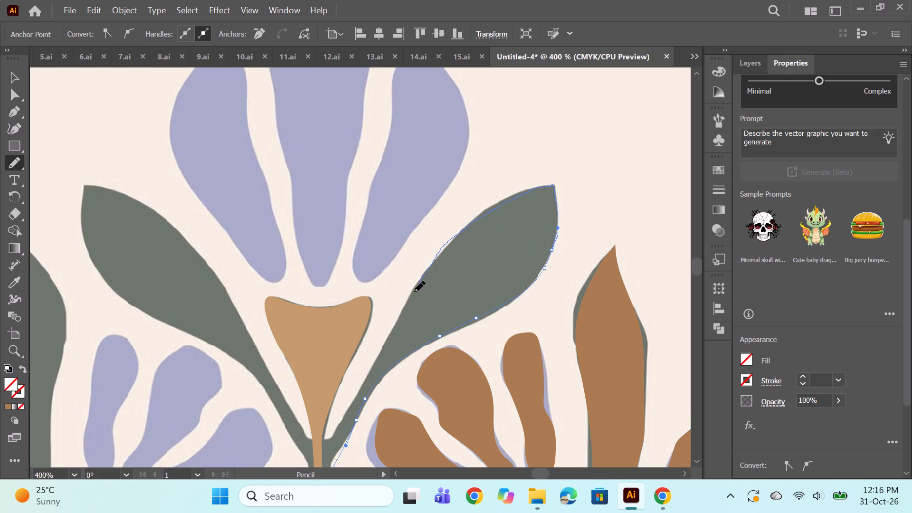
left_click_drag(414, 292, 320, 450)
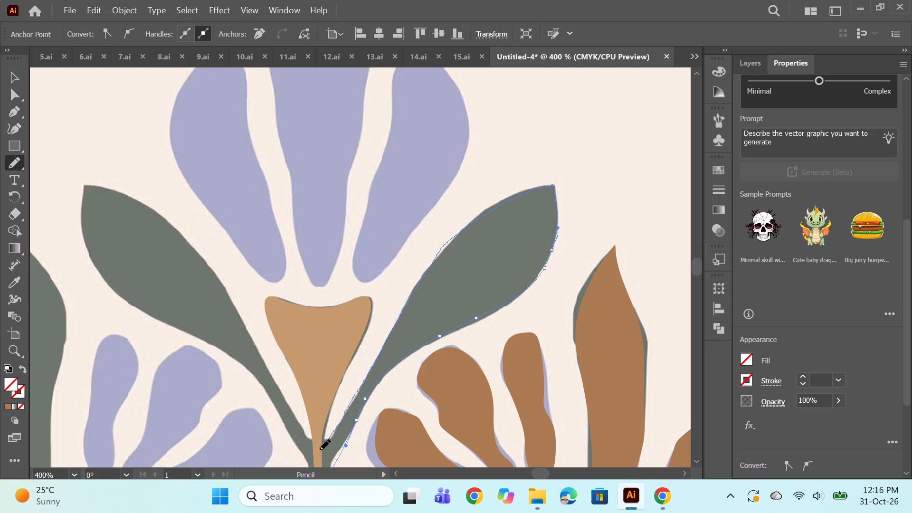
left_click_drag(320, 450, 316, 462)
Close the leaf outline at its base on the central stem by joining its open end to the starting anchor with the Pencil tool.
scroll(358, 402, "down", 4)
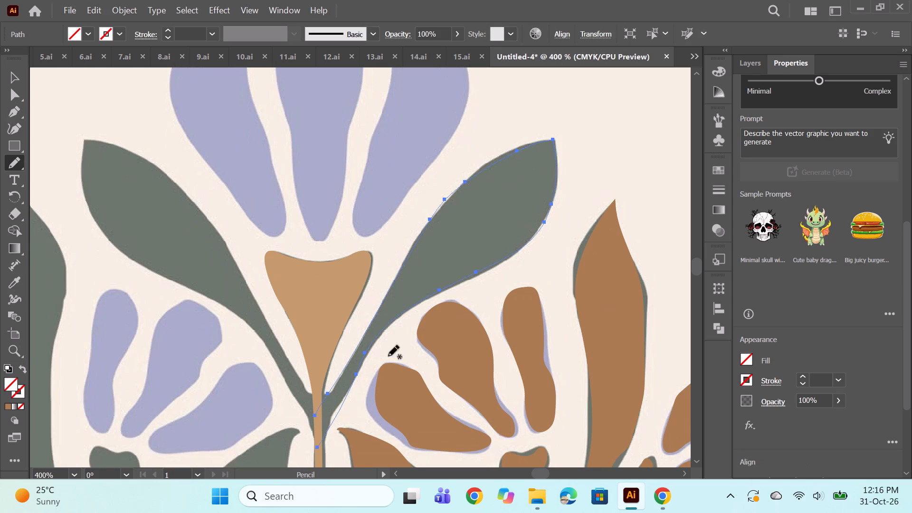
scroll(322, 408, "up", 1)
scroll(335, 423, "up", 2, "ctrl")
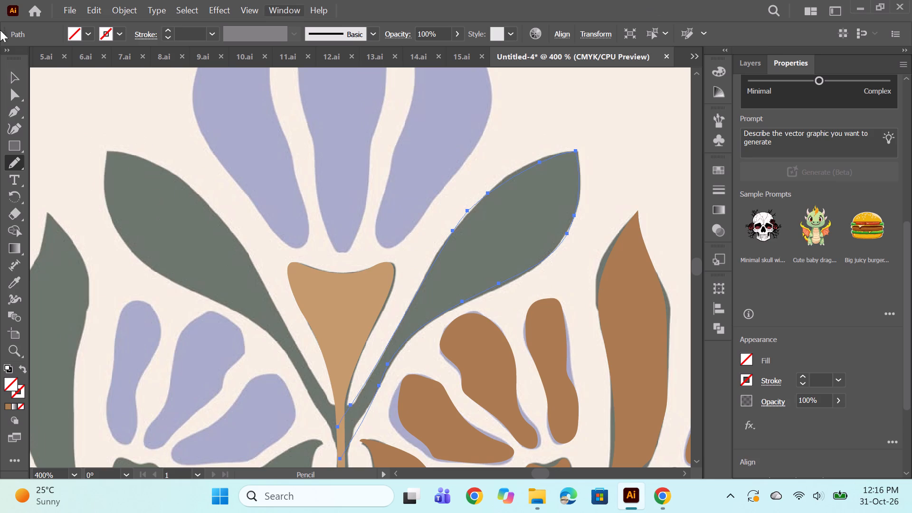
left_click(14, 118)
scroll(342, 360, "down", 4)
scroll(331, 342, "up", 1, "alt")
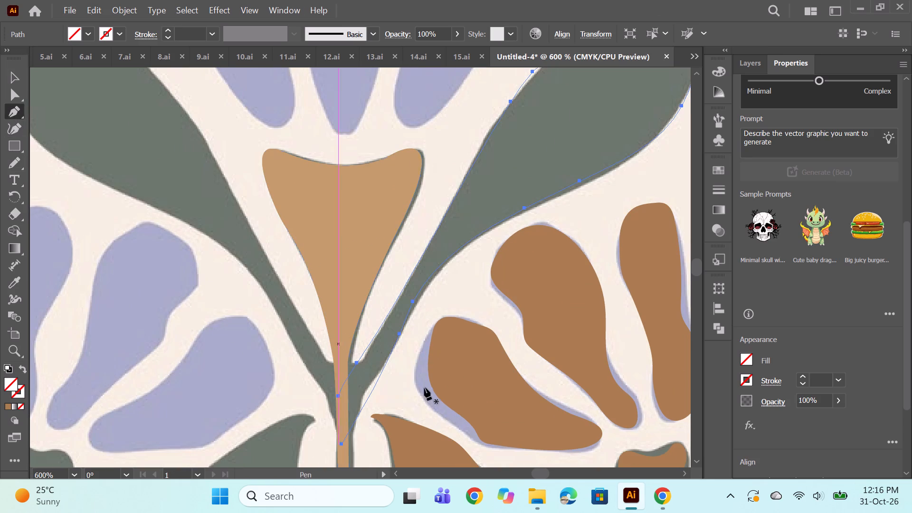
left_click(339, 397, "ctrl")
left_click(339, 397, "ctrl")
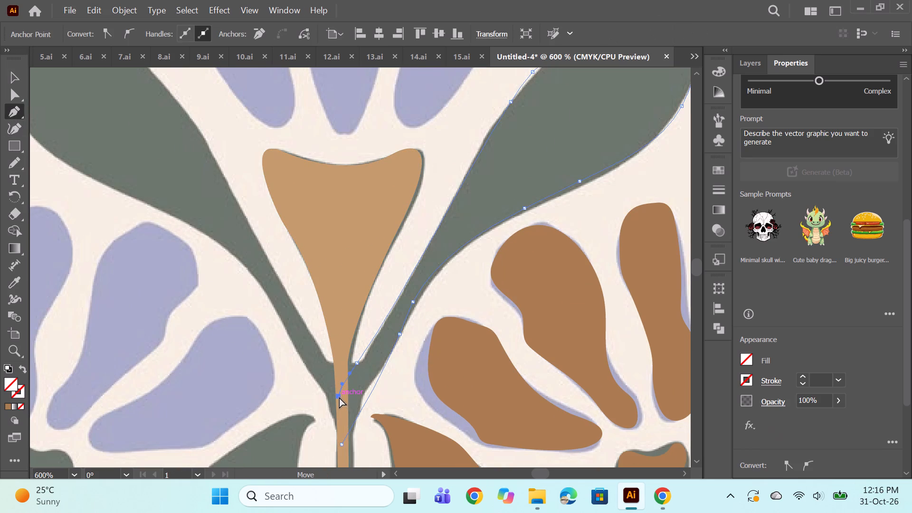
scroll(494, 328, "down", 5)
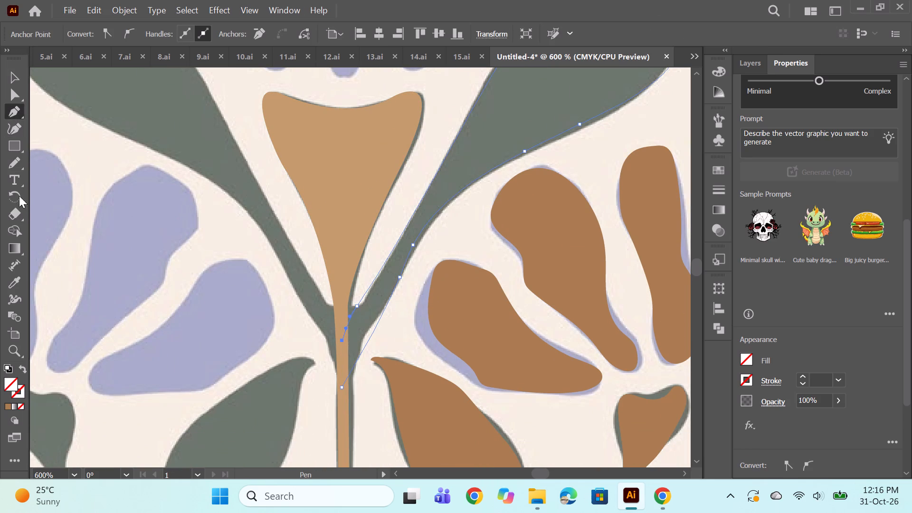
left_click(17, 155)
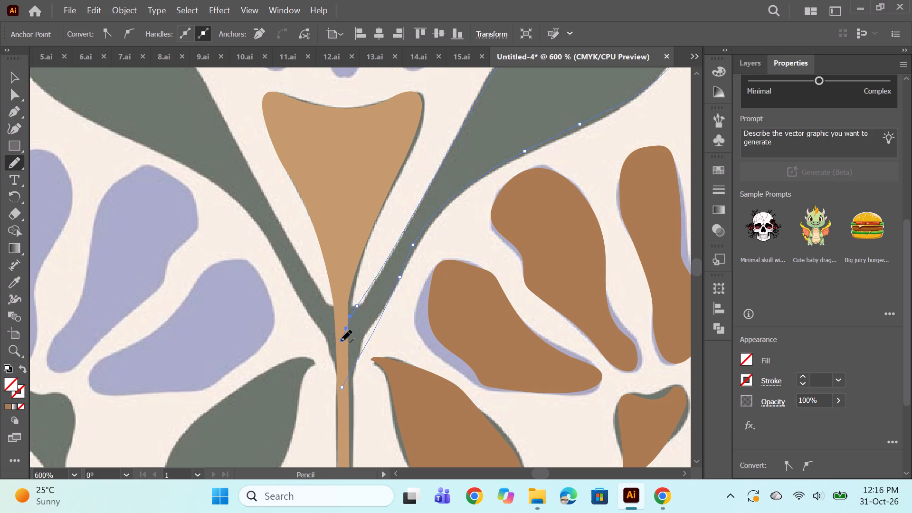
left_click_drag(341, 341, 342, 388)
Finish the large leaf outline at the central stem and fill the leaf with the brown swatch.
left_click_drag(342, 388, 341, 388)
left_click(474, 261, "ctrl")
scroll(473, 260, "down", 3, "alt")
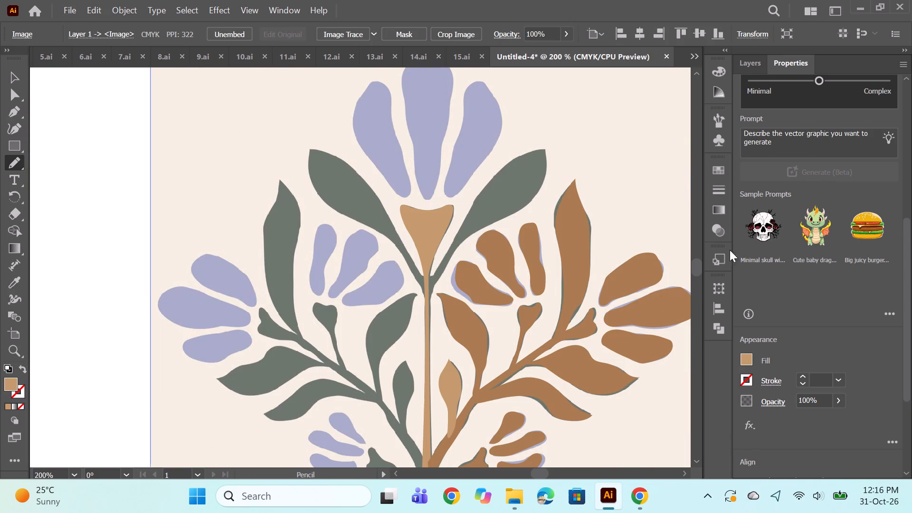
left_click(503, 170, "ctrl")
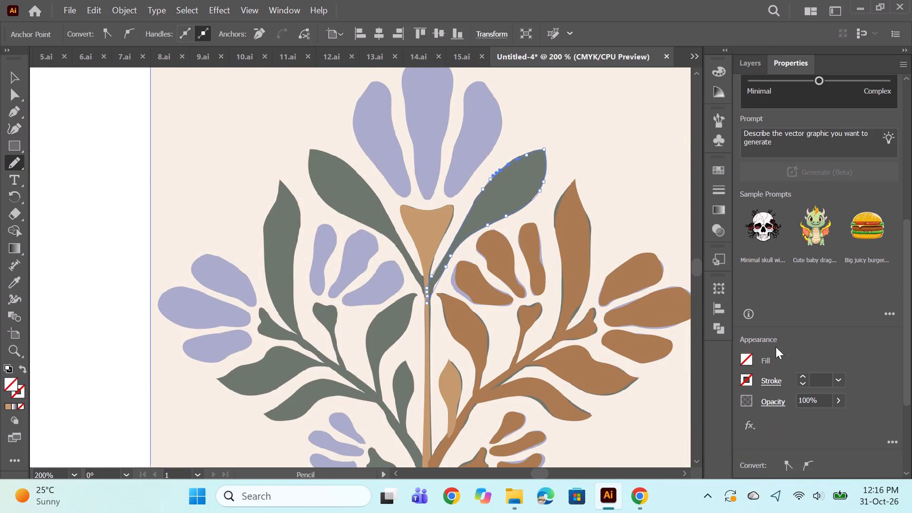
left_click(745, 364)
left_click(659, 252)
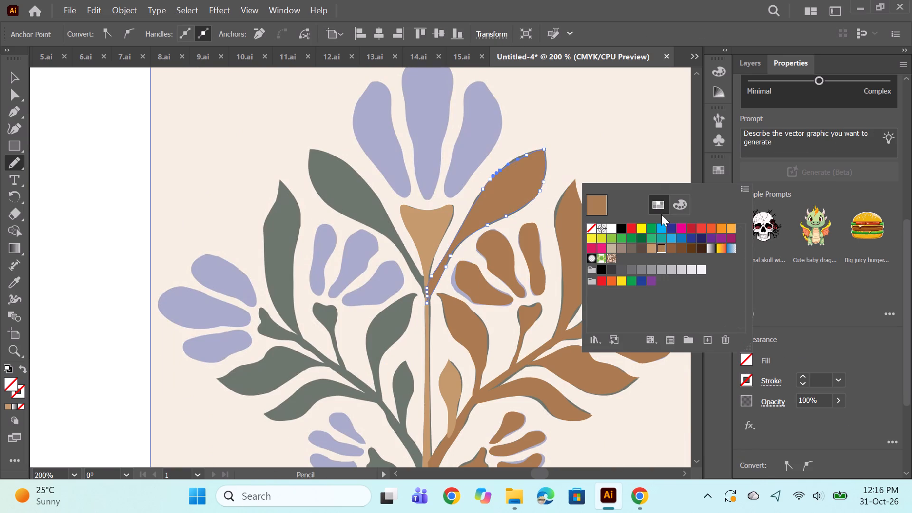
left_click(638, 166, "ctrl")
left_click(661, 179, "ctrl")
scroll(508, 183, "down", 1, "alt")
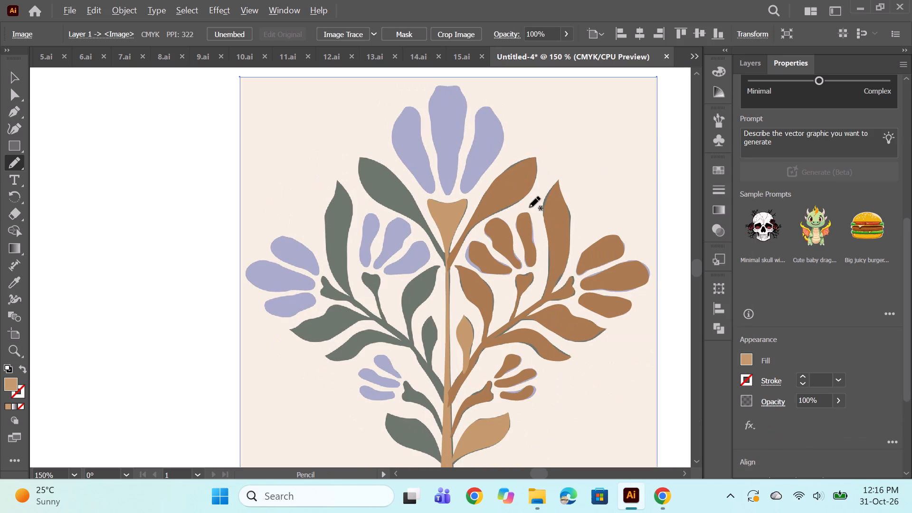
Trace the lavender petal to the right of the tall central top petal as a closed shape with the Pencil tool.
scroll(510, 175, "down", 7)
scroll(495, 211, "up", 1)
scroll(494, 209, "down", 1)
scroll(494, 209, "up", 7)
scroll(461, 164, "up", 6)
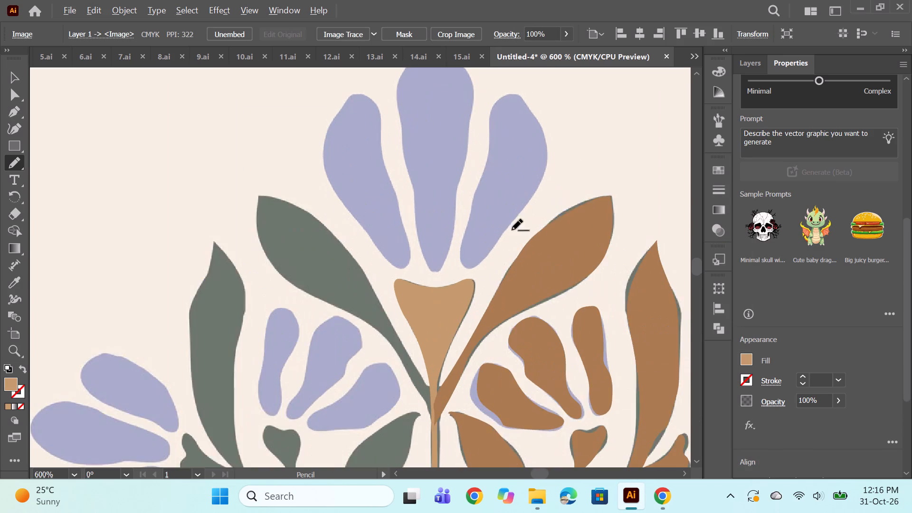
key("space")
left_click_drag(586, 209, 489, 267)
scroll(497, 233, "down", 2)
scroll(608, 179, "down", 1, "alt")
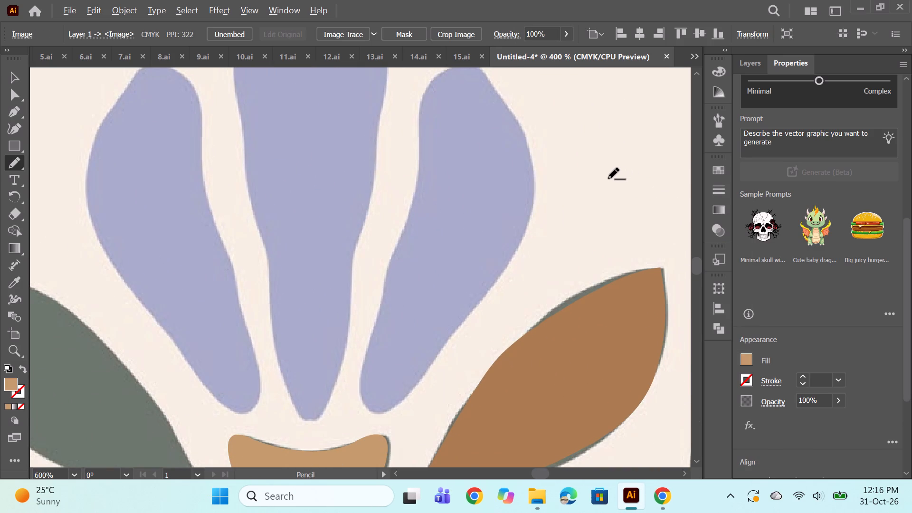
scroll(598, 174, "down", 1, "alt")
key("space")
left_click_drag(624, 197, 522, 259)
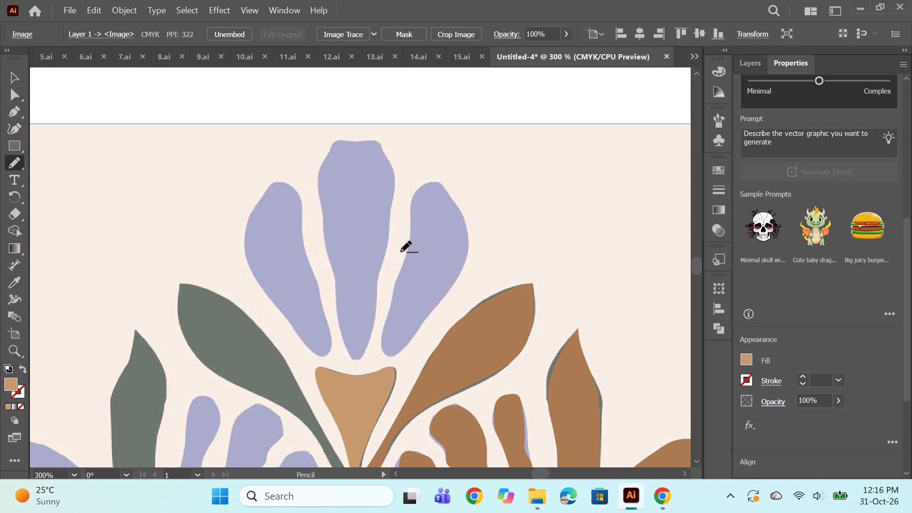
scroll(400, 252, "up", 1, "alt")
left_click_drag(377, 389, 389, 306)
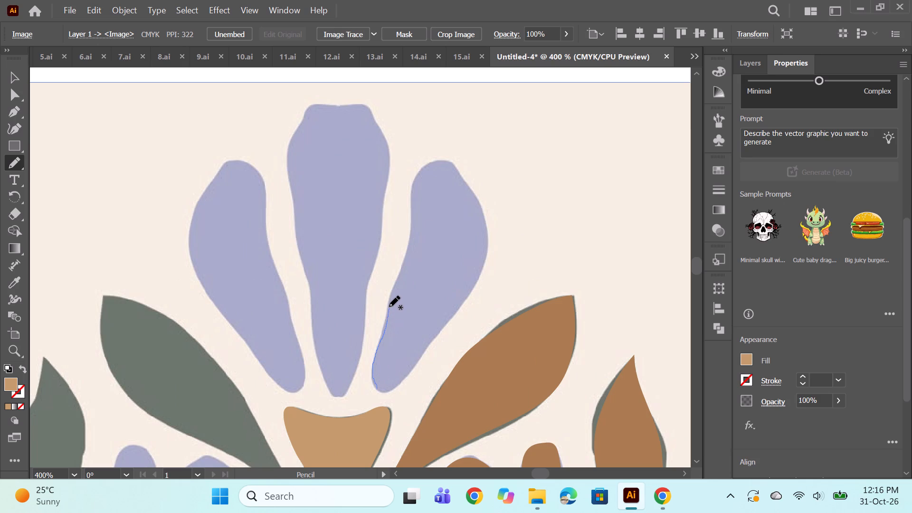
left_click_drag(389, 306, 415, 180)
left_click_drag(415, 180, 476, 201)
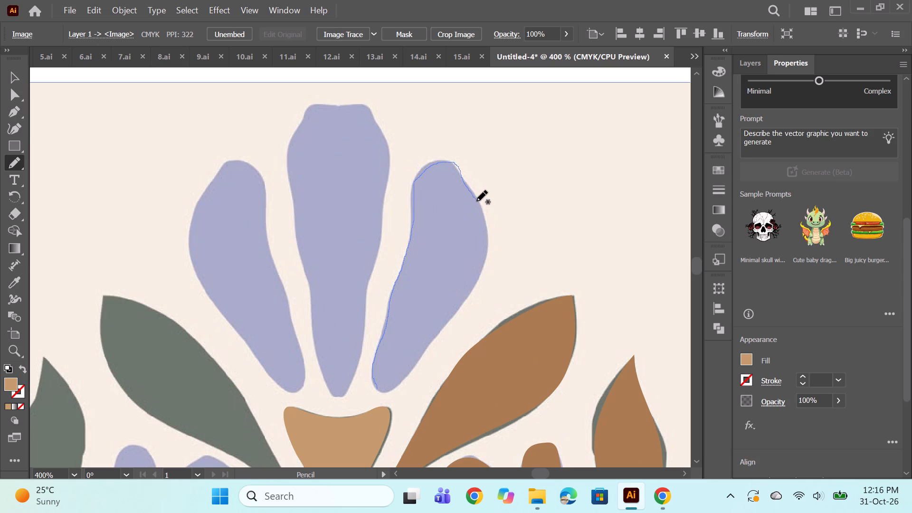
left_click_drag(476, 201, 447, 322)
left_click_drag(447, 322, 379, 384)
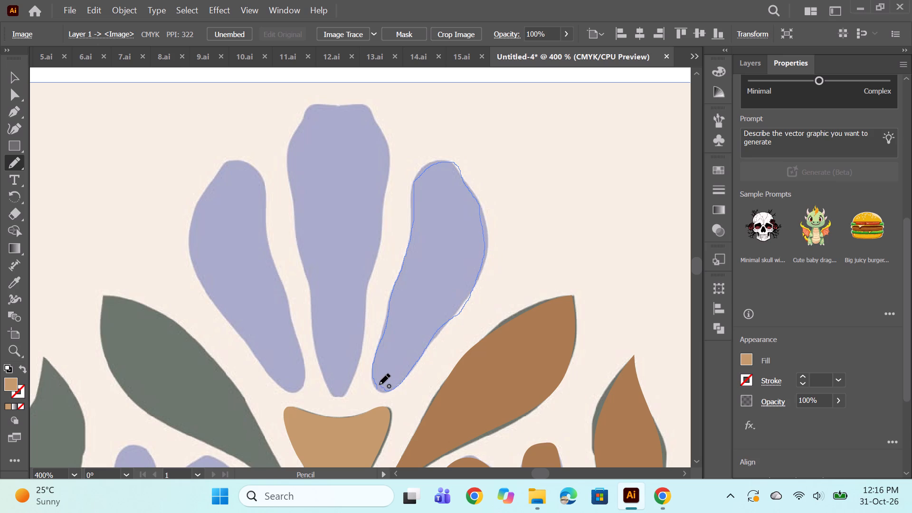
left_click_drag(379, 384, 374, 380)
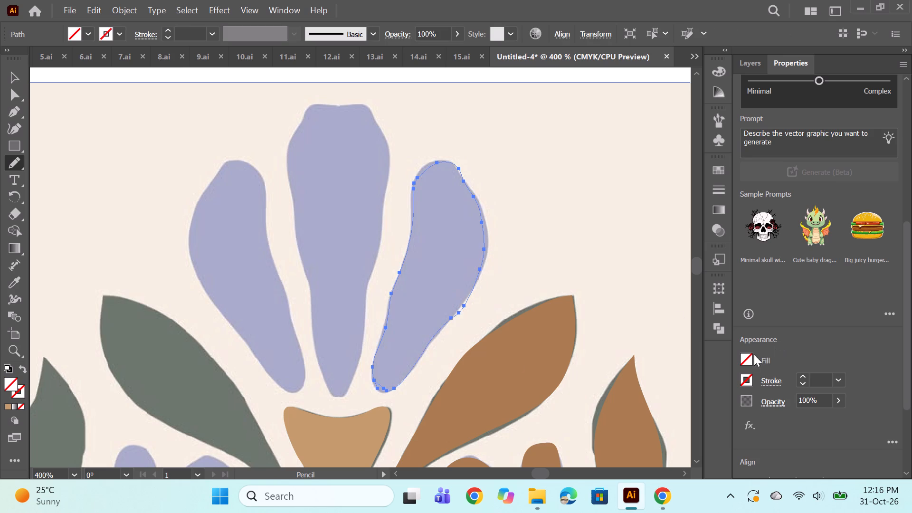
Fill the traced petal right of the central top petal with the brown swatch.
left_click(750, 355)
left_click(750, 361)
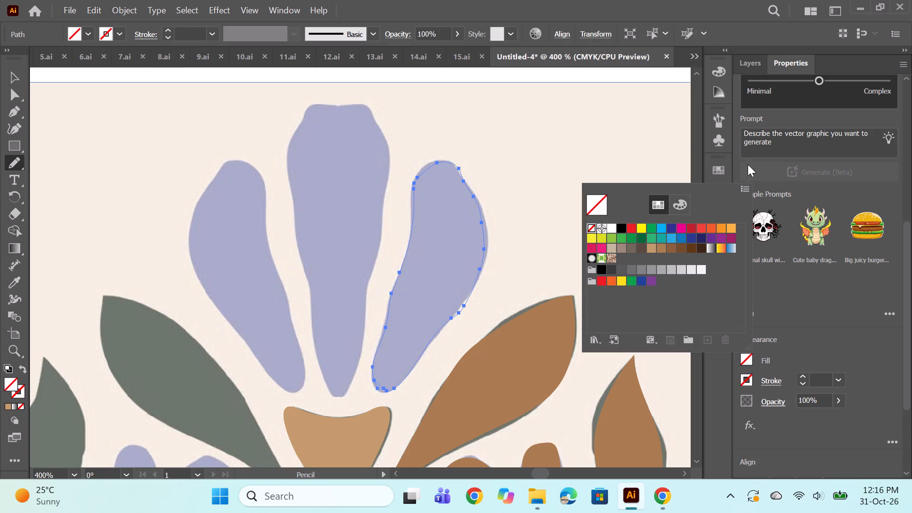
left_click(664, 247)
left_click(533, 149, "ctrl")
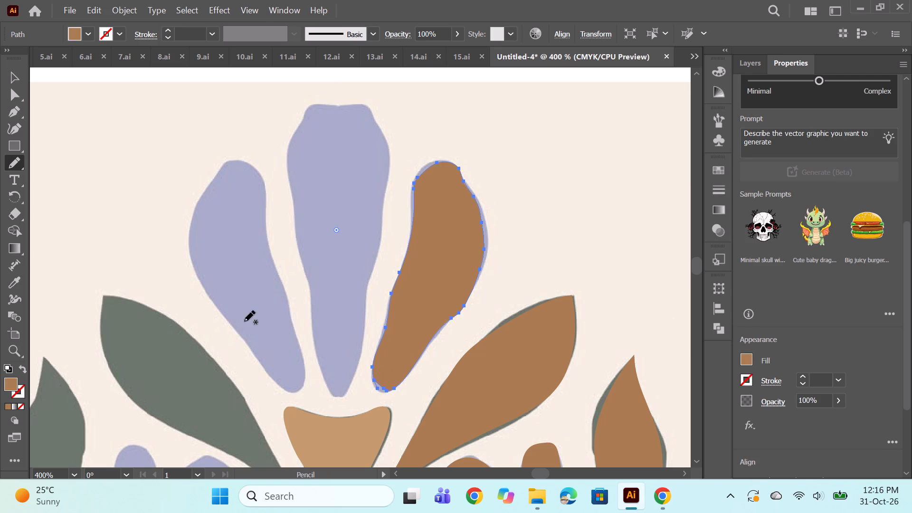
left_click(534, 259, "ctrl")
Trace the tall central lavender petal at the top with the Pencil tool and fill it with the brown swatch.
left_click(338, 397)
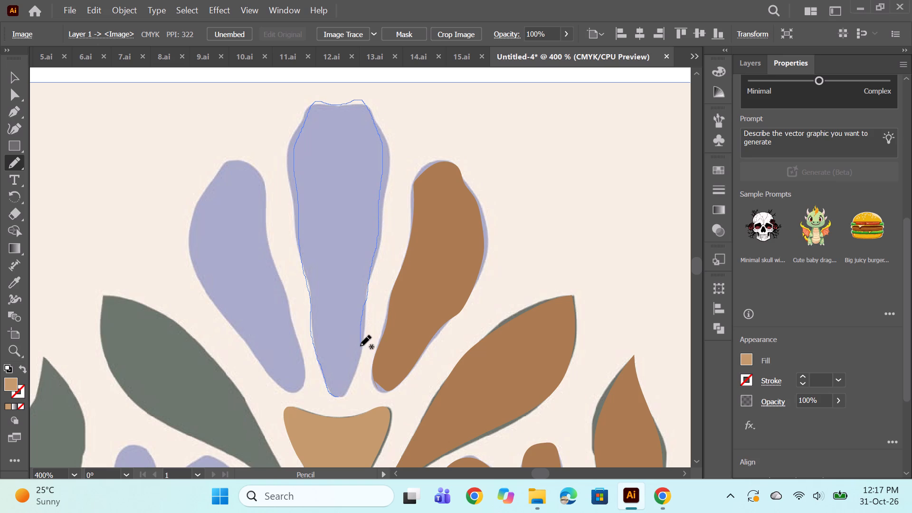
left_click(747, 358)
left_click(664, 252)
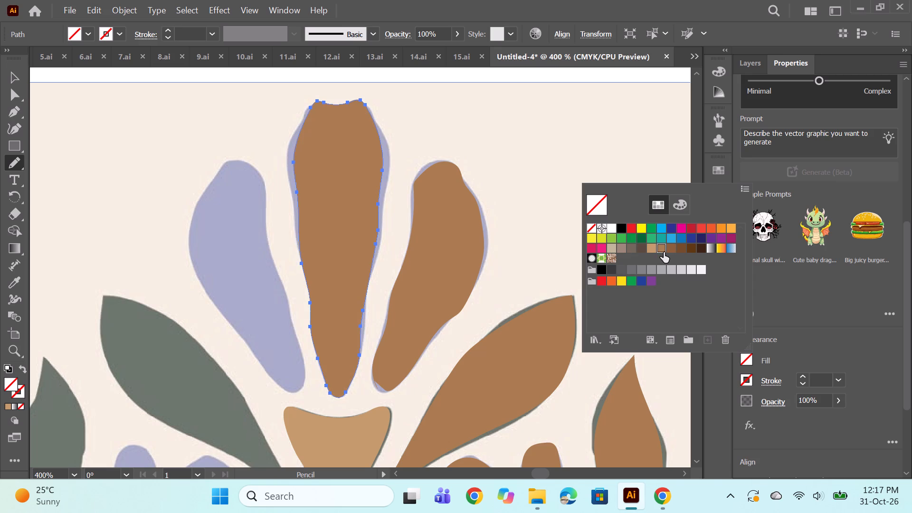
left_click(519, 143, "ctrl")
scroll(515, 162, "down", 1, "alt")
left_click(598, 228, "ctrl")
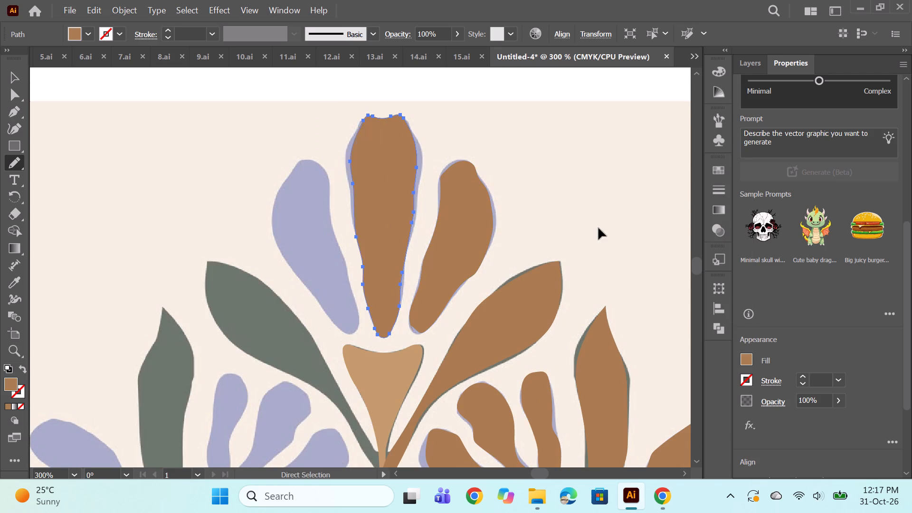
Expand Layer 1 and select all right-half paths, leaving out the central top petal, the central stem path and the image.
scroll(560, 197, "down", 3, "alt")
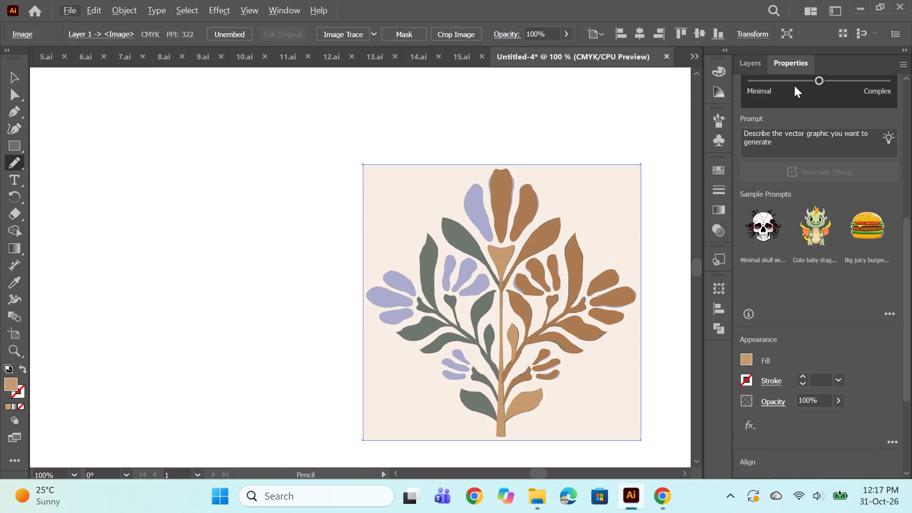
left_click_drag(742, 59, 738, 62)
left_click(750, 66)
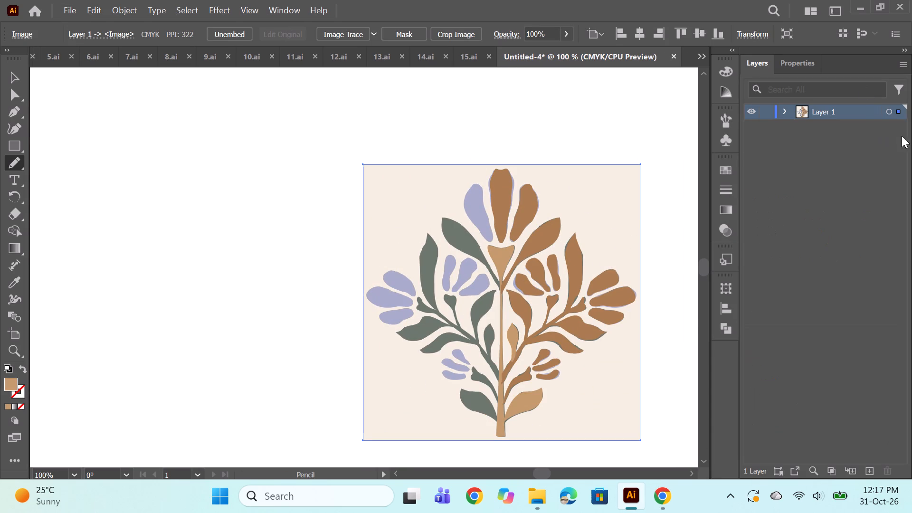
left_click(786, 114)
left_click(887, 141)
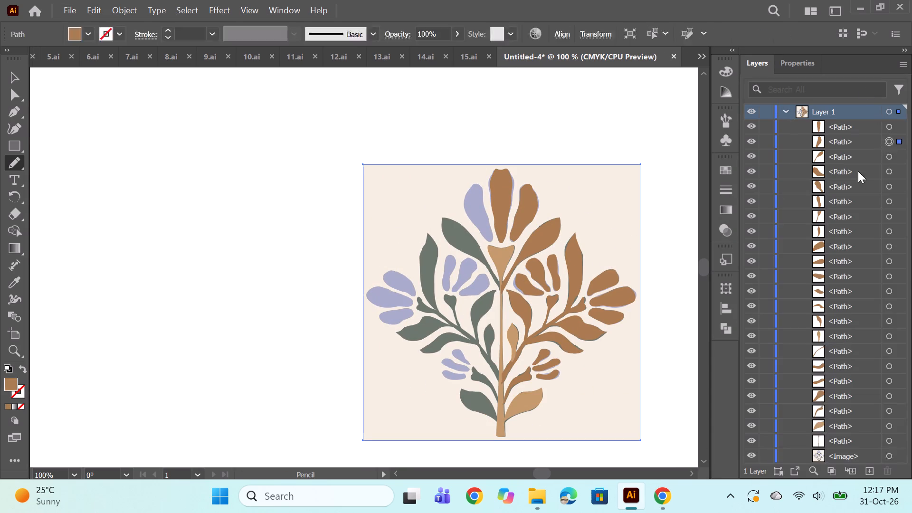
scroll(853, 185, "down", 7)
left_click(889, 428, "shift")
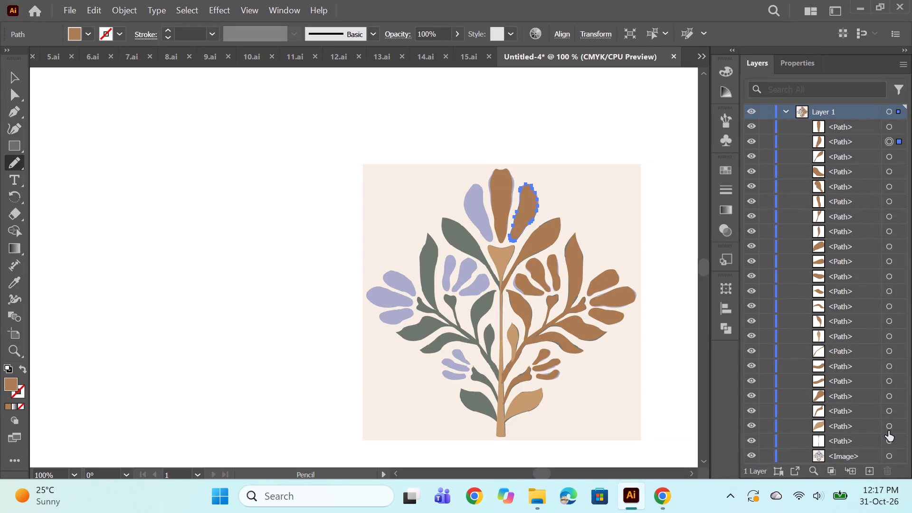
key("space")
left_click_drag(627, 423, 579, 420)
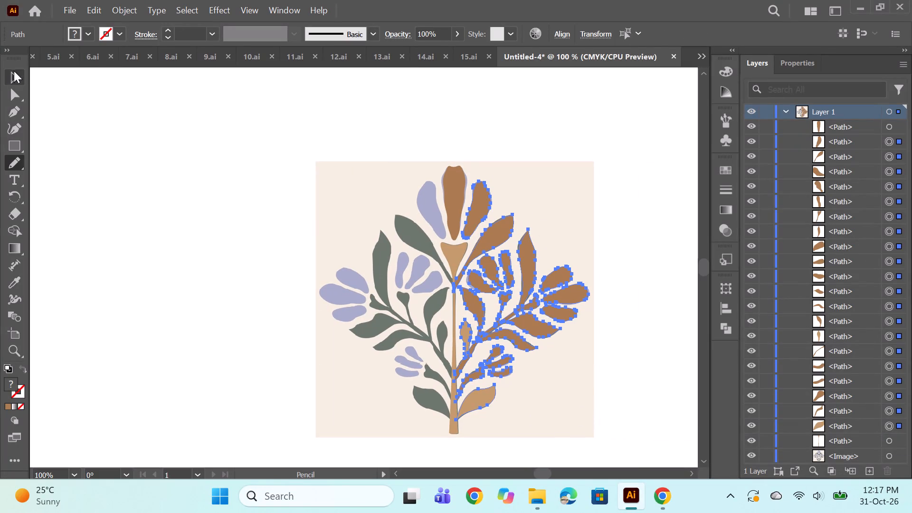
Reflect the selected right-half shapes across the vertical axis as a copy.
left_click(13, 72)
right_click(550, 287)
left_click(608, 383)
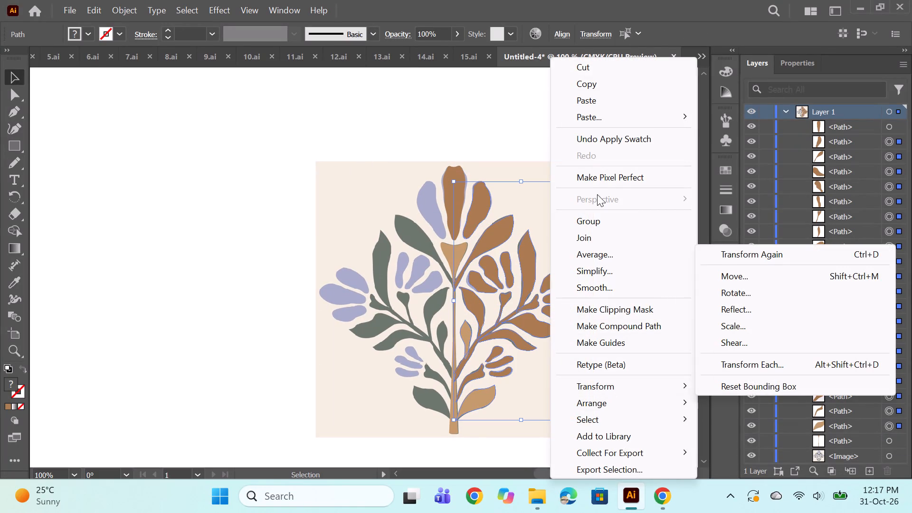
left_click(733, 307)
left_click(408, 336)
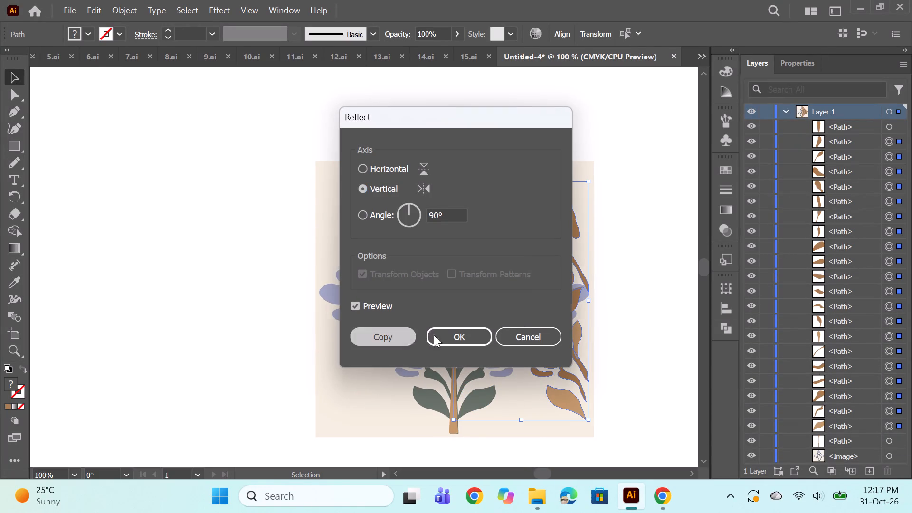
Move the mirrored copy horizontally in large increments over the left half of the botanical reference.
key("shift+Left")
key("shift+Left")
key("shift+Left")
key("shift+Left")
key("shift+Left")
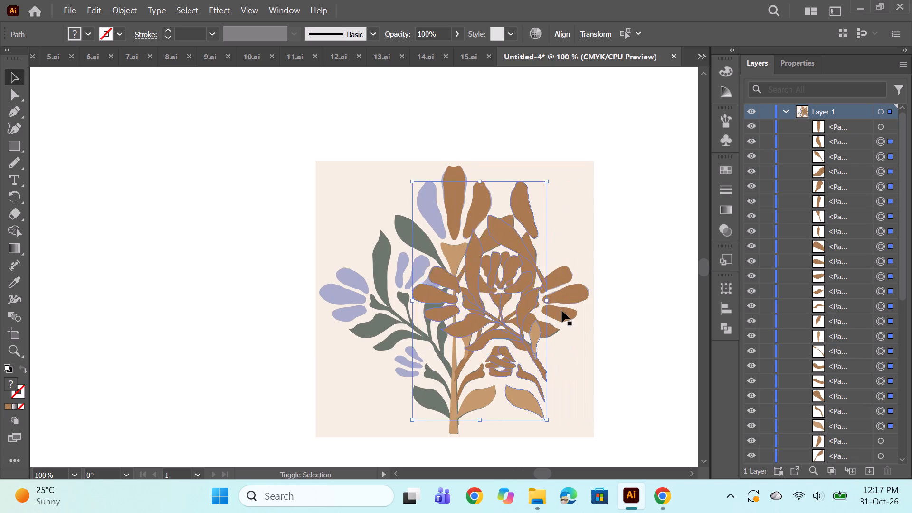
key("shift+Left")
key("shift+Left")
key("shift+Left")
key("shift+Left")
key("shift+Left")
key("shift+Left")
key("shift+Left")
key("shift+Left")
key("shift+Left")
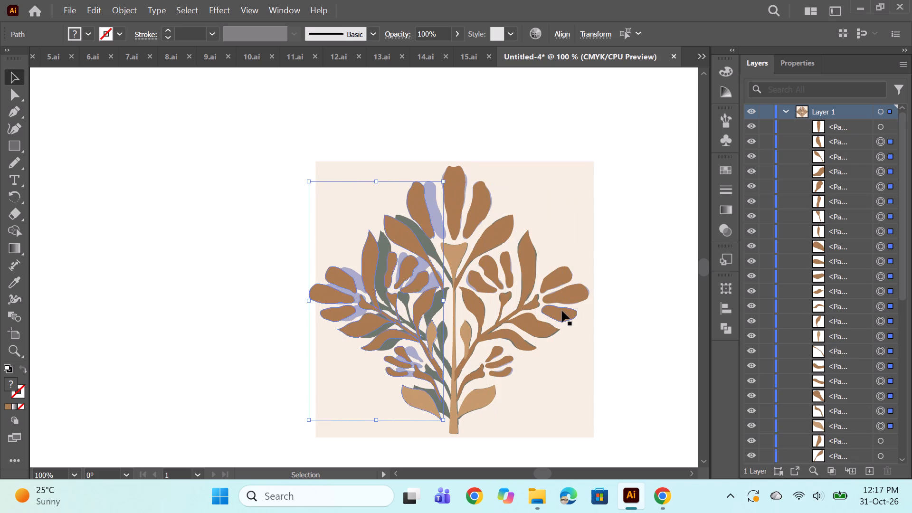
Nudge the mirrored copy back toward the central stem until it lines up with the left-half leaves and petals, and deselect it.
key("Right")
key("Right")
key("Right")
key("Right")
key("Right")
key("Right")
key("Right")
key("Right")
key("Right")
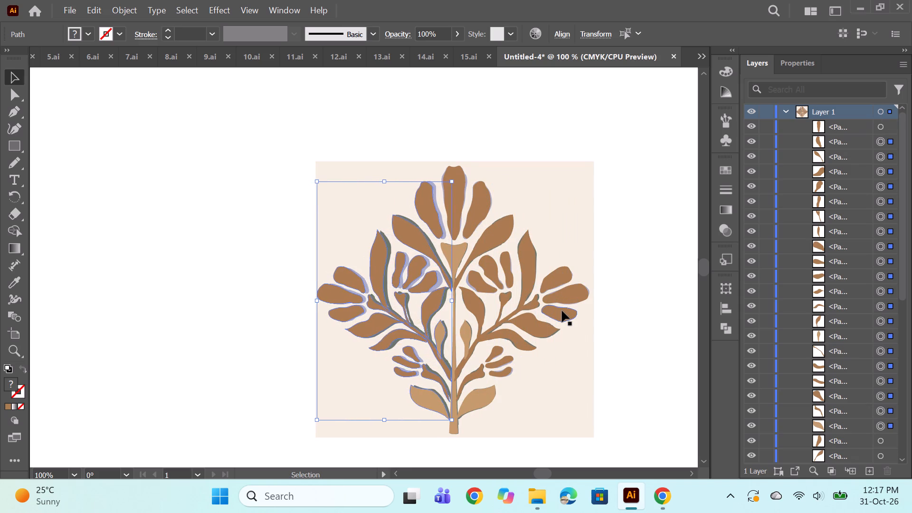
key("Right")
key("Right")
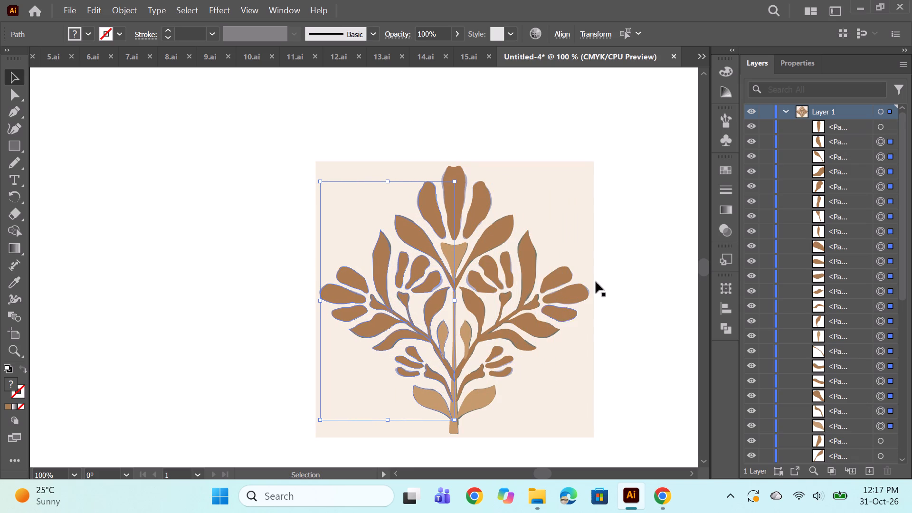
left_click(596, 250, "ctrl")
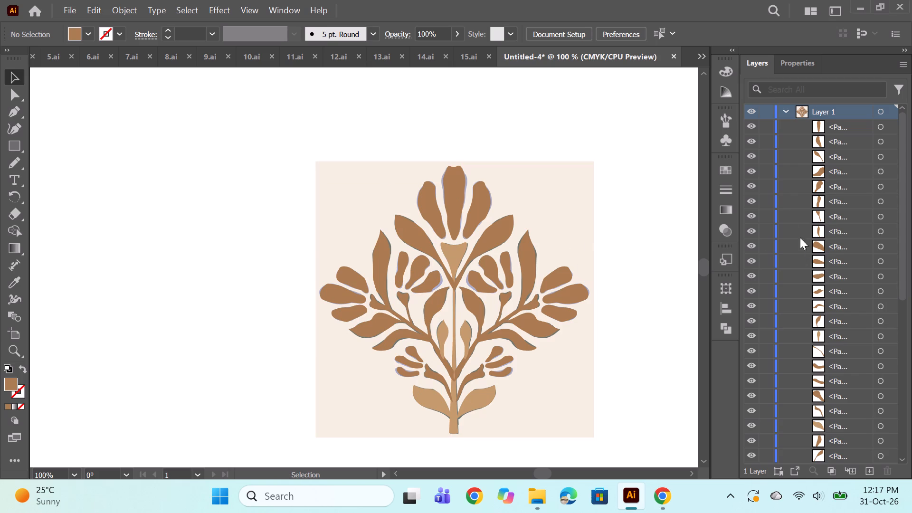
Hide the reference image at the bottom of Layer 1.
scroll(531, 233, "down", 2, "alt")
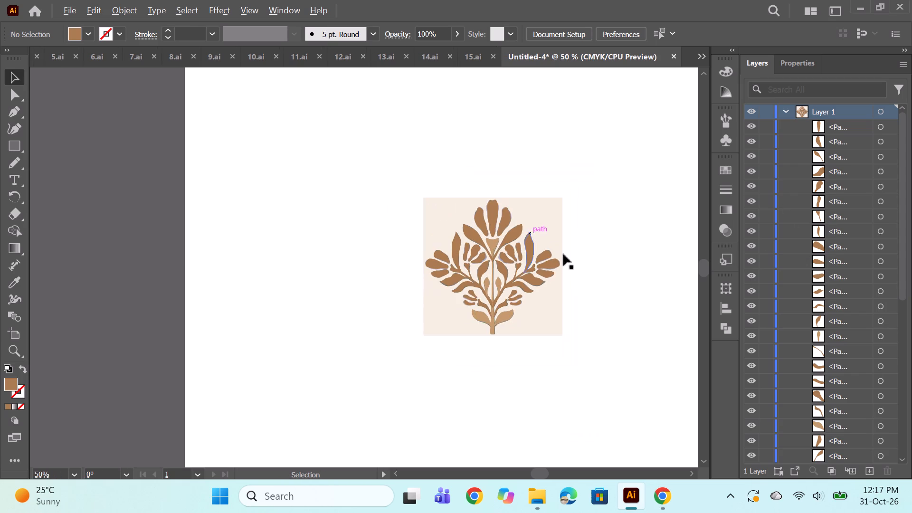
key("space")
left_click_drag(603, 314, 533, 339)
scroll(817, 233, "down", 9)
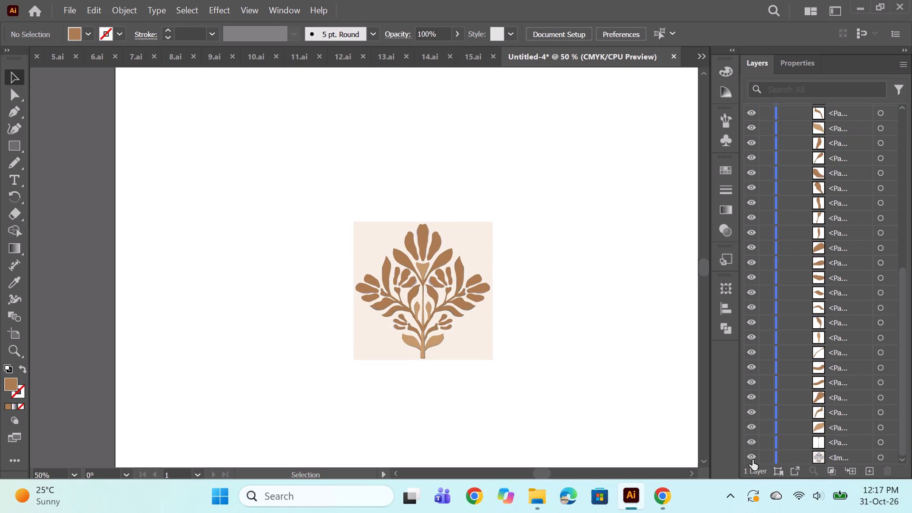
left_click(752, 460)
Switch to Chrome and browse the Google image results for floral block printed fabrics.
left_click(665, 505)
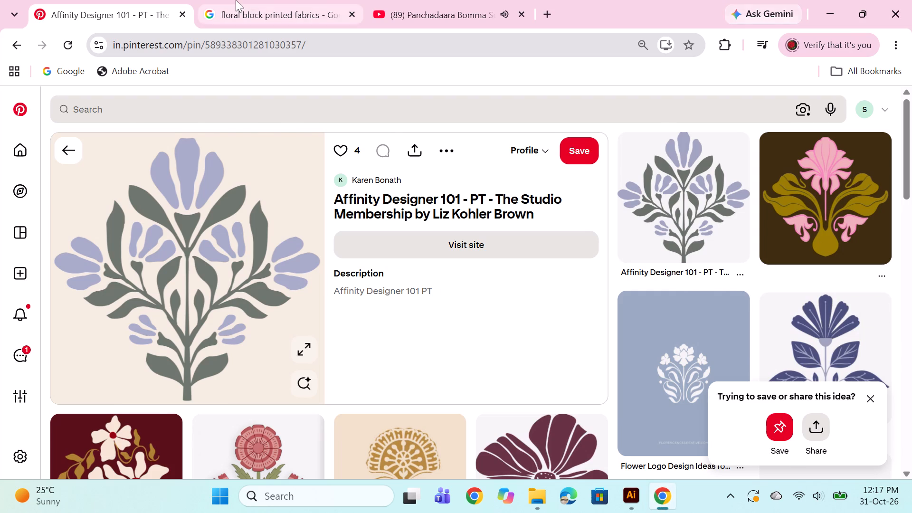
left_click(236, 0)
scroll(561, 244, "down", 2)
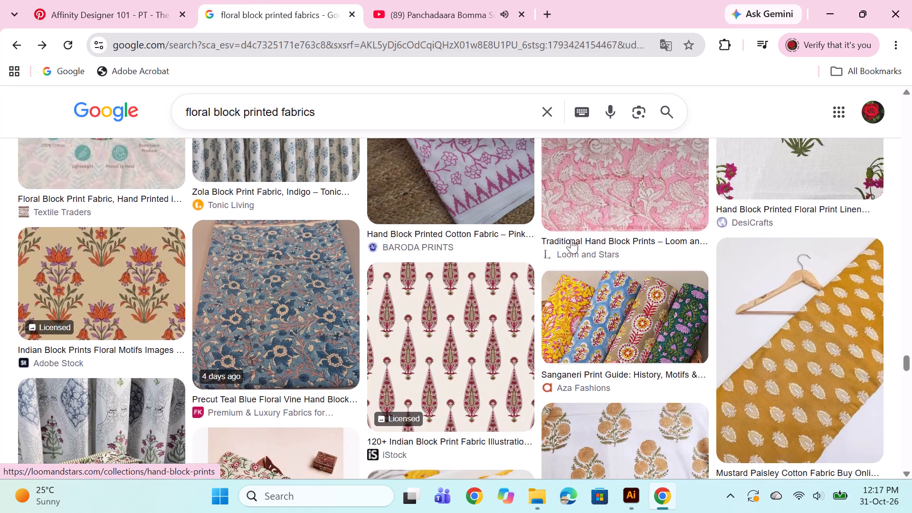
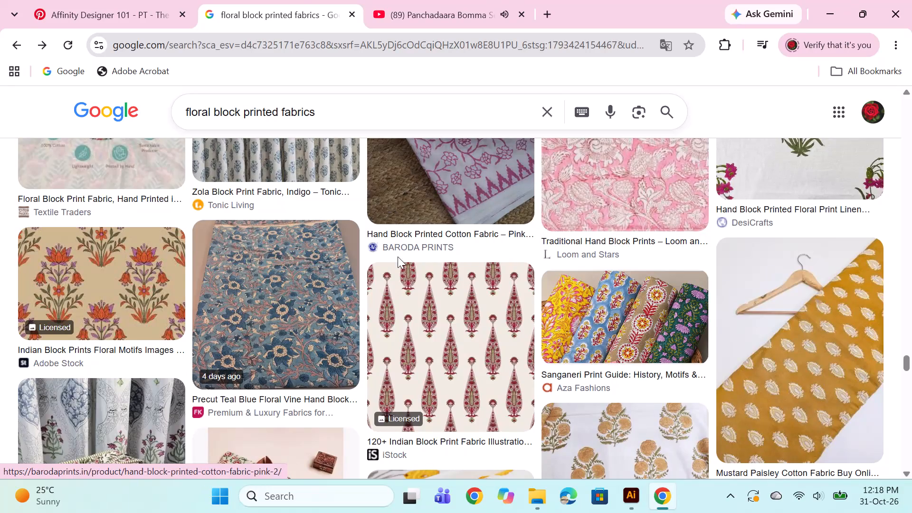
Look further through the image results for floral block printed fabrics to compare motif and pattern references.
scroll(398, 256, "down", 4)
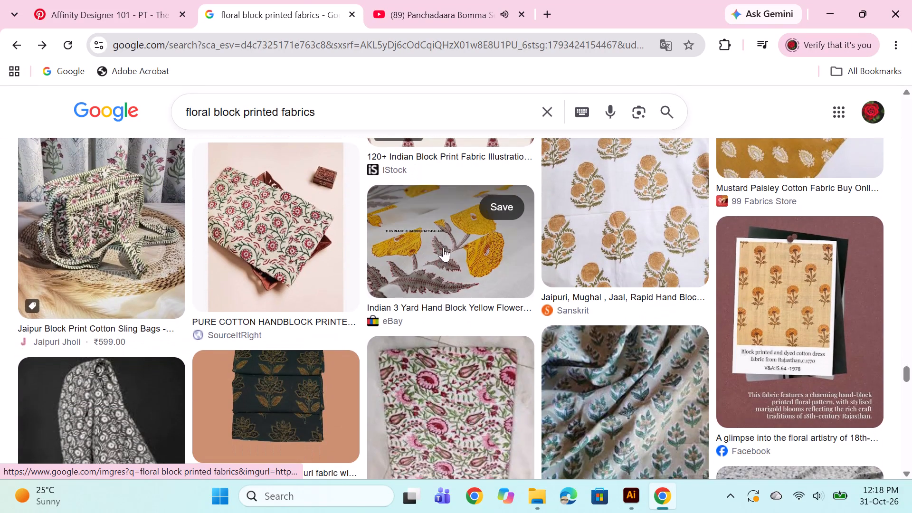
scroll(466, 245, "down", 2)
scroll(631, 259, "down", 4)
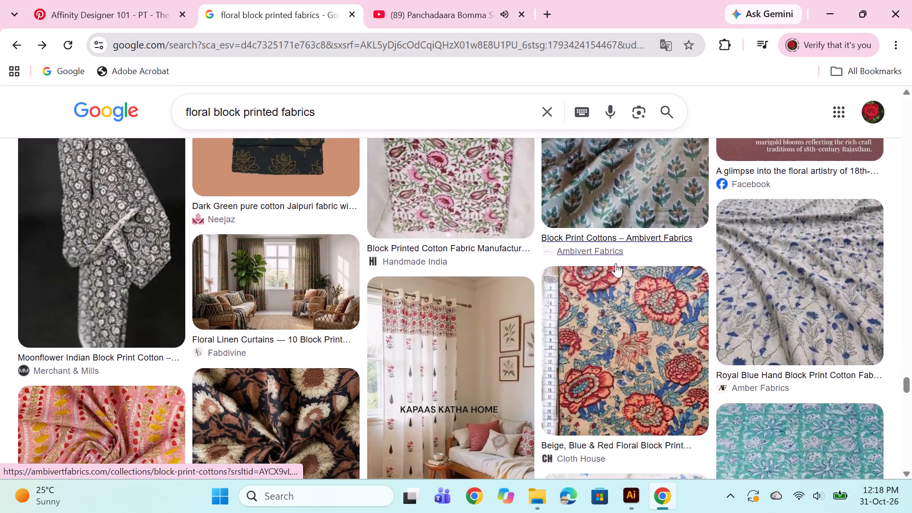
scroll(616, 265, "down", 2)
scroll(618, 268, "up", 5)
scroll(629, 251, "down", 2)
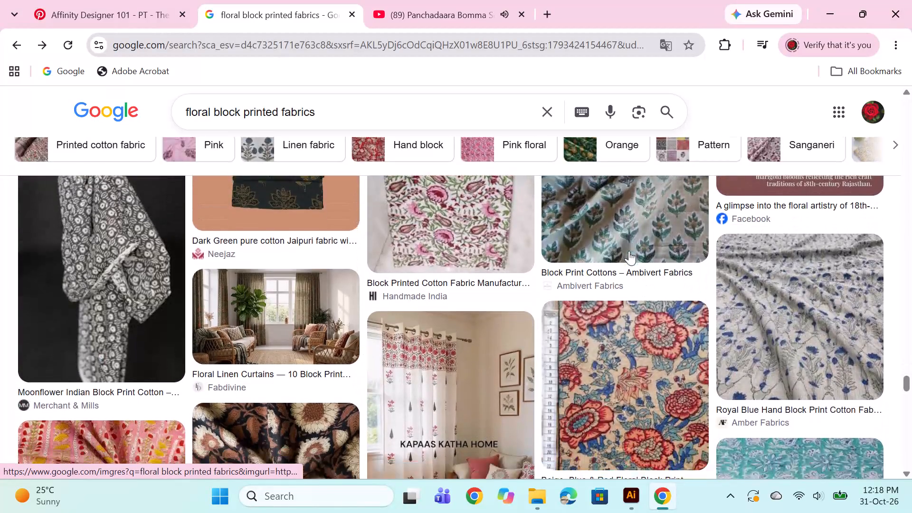
scroll(627, 250, "down", 1)
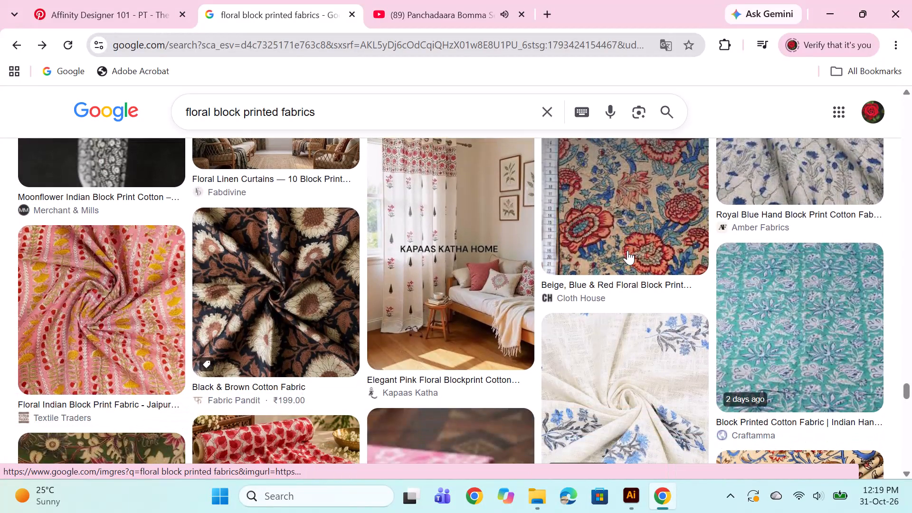
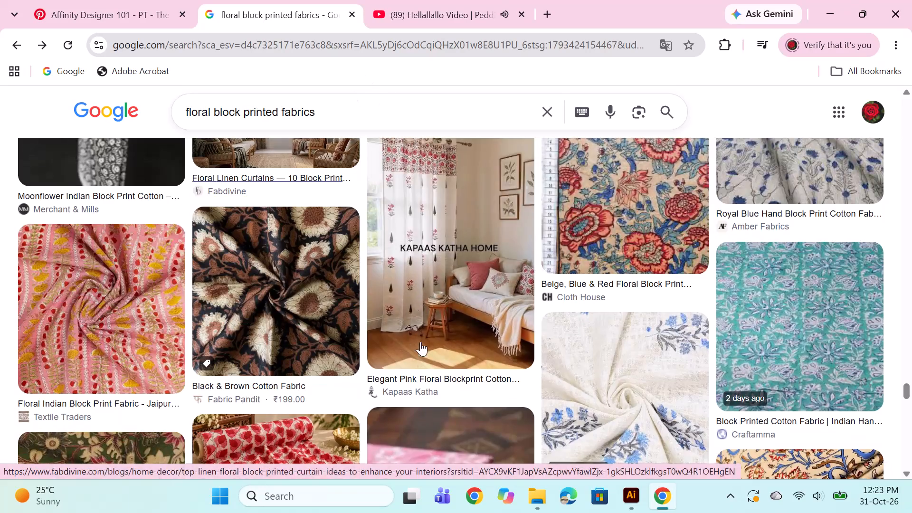
Look further down the floral block printed fabrics image results to compare floral patterns and colour combinations.
scroll(420, 342, "down", 2)
scroll(529, 345, "up", 6)
scroll(600, 342, "down", 2)
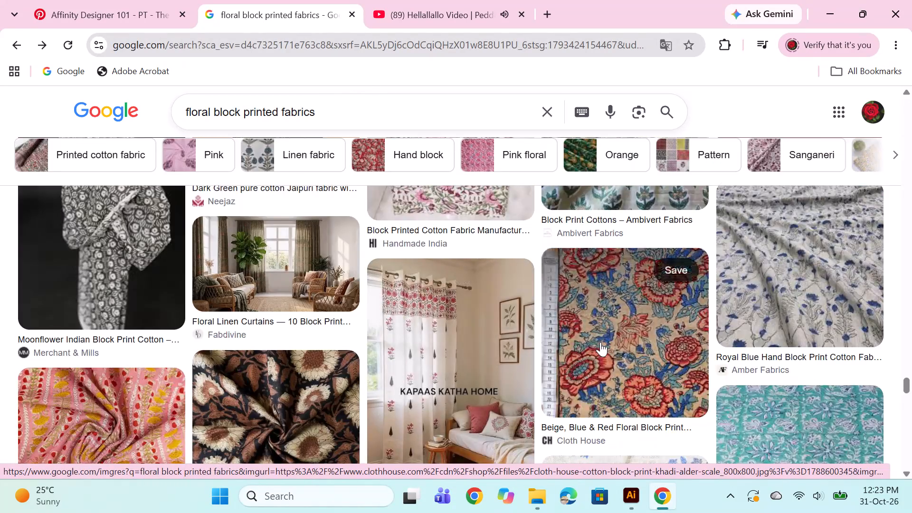
scroll(600, 342, "down", 6)
scroll(536, 343, "down", 3)
scroll(532, 348, "up", 2)
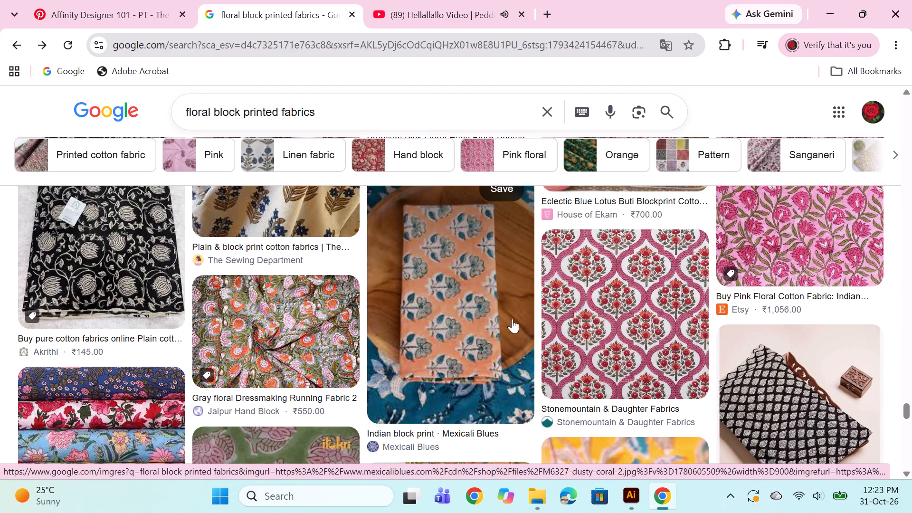
scroll(692, 342, "down", 5)
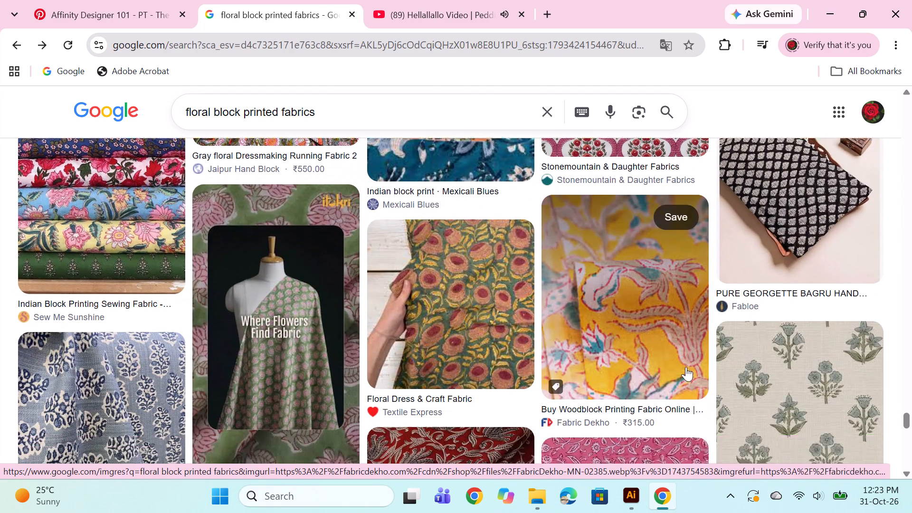
scroll(679, 365, "down", 1)
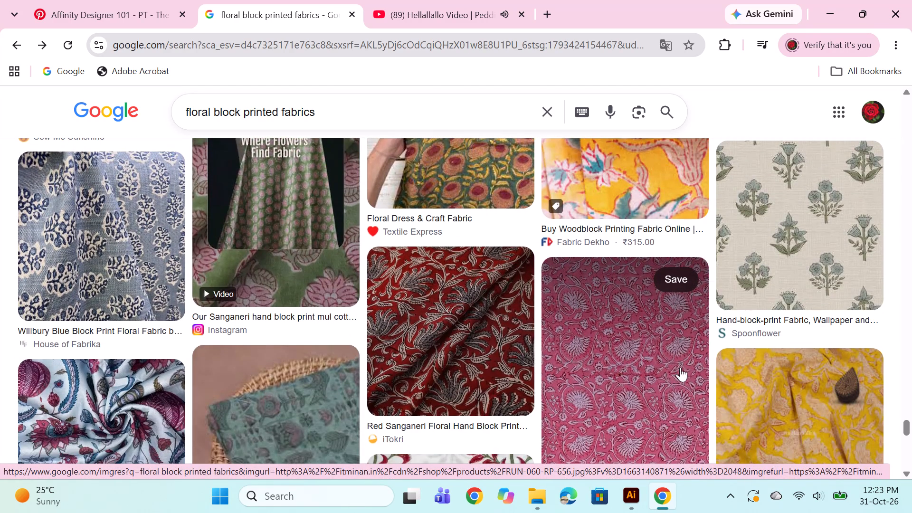
scroll(651, 335, "down", 3)
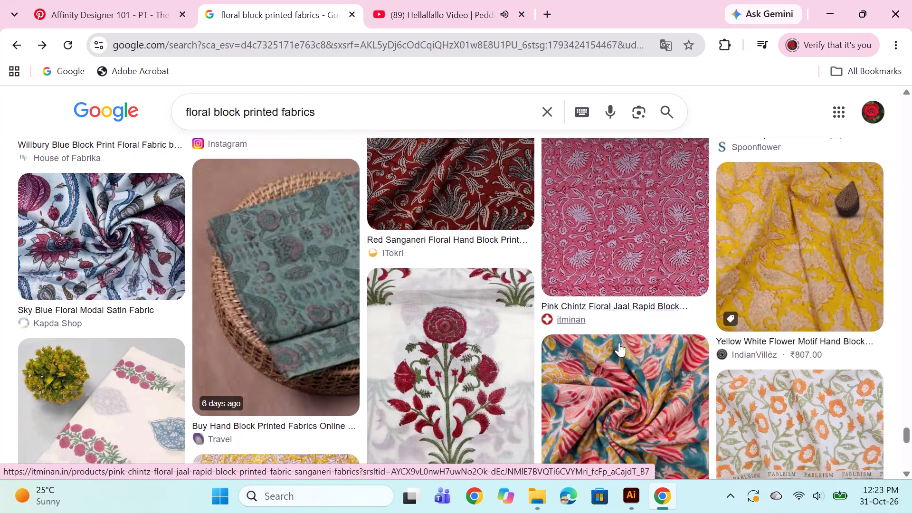
scroll(619, 342, "down", 3)
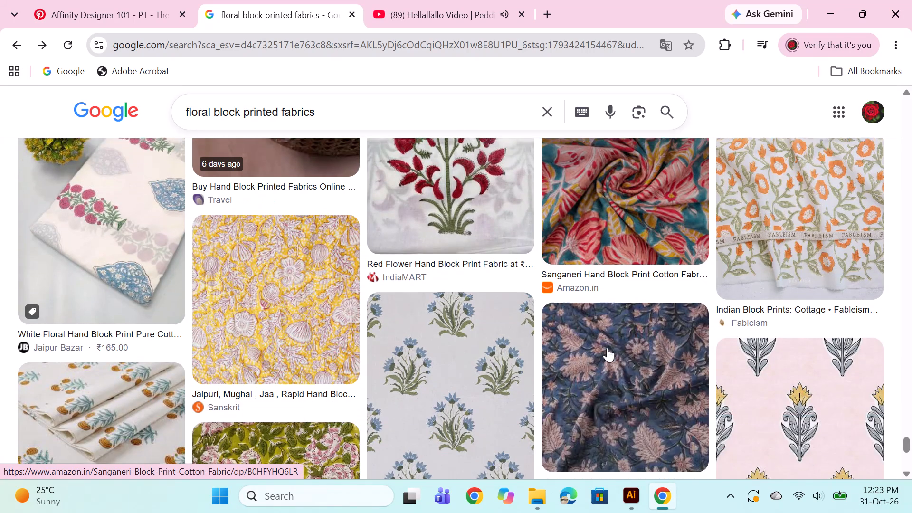
scroll(605, 342, "up", 1)
scroll(603, 347, "down", 1)
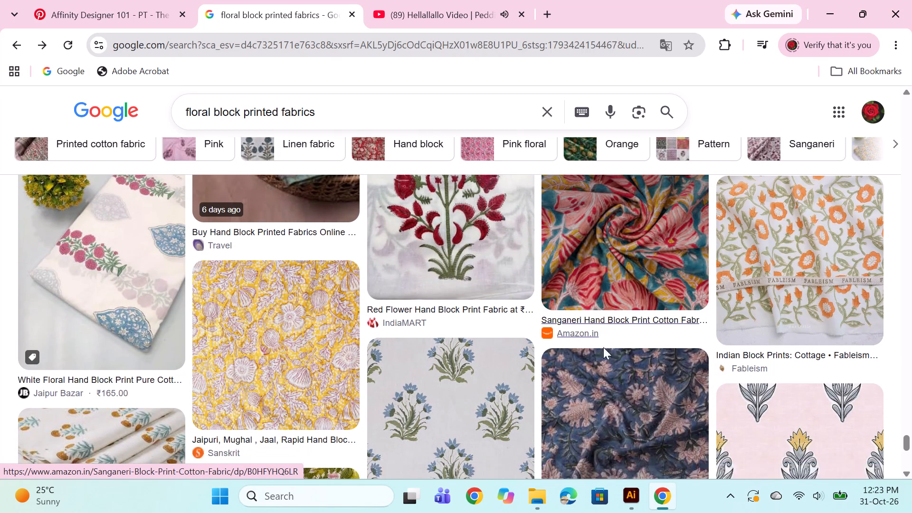
scroll(603, 348, "down", 3)
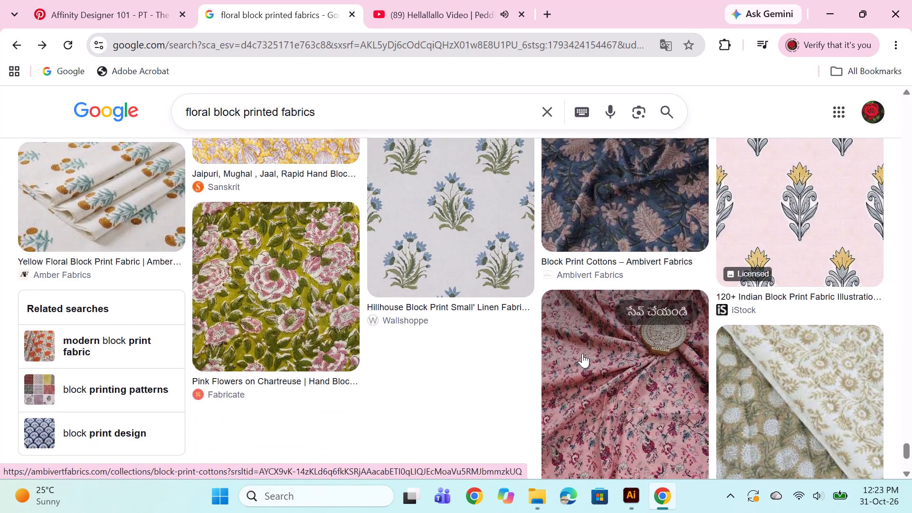
scroll(582, 353, "down", 3)
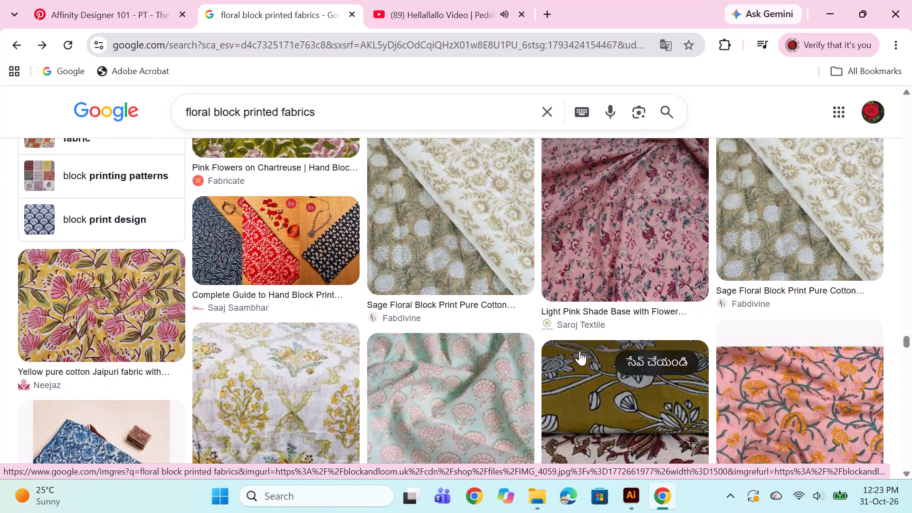
scroll(578, 355, "down", 2)
scroll(594, 364, "up", 3)
scroll(594, 364, "down", 3)
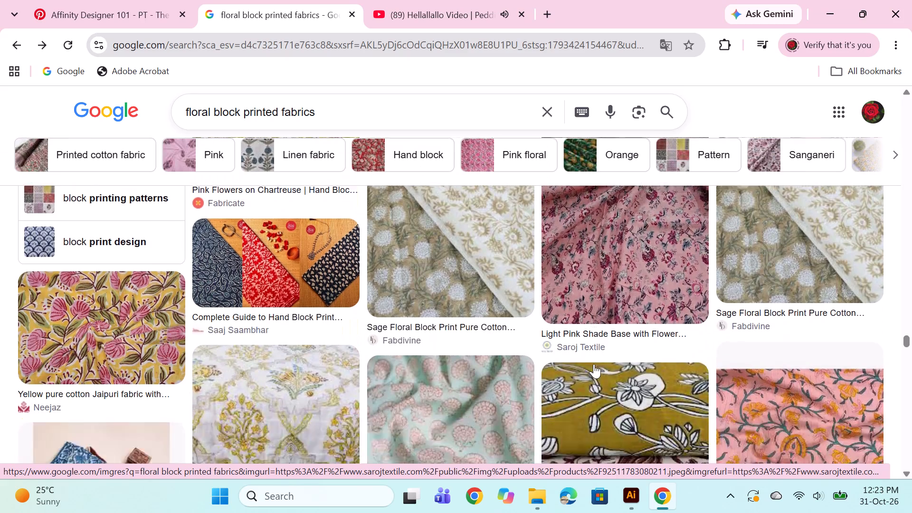
scroll(672, 375, "down", 2)
scroll(674, 377, "up", 1)
Preview the Peach Floral Silver Foil Cotton Printed Fabric result and look through its related fabric images.
left_click(802, 283)
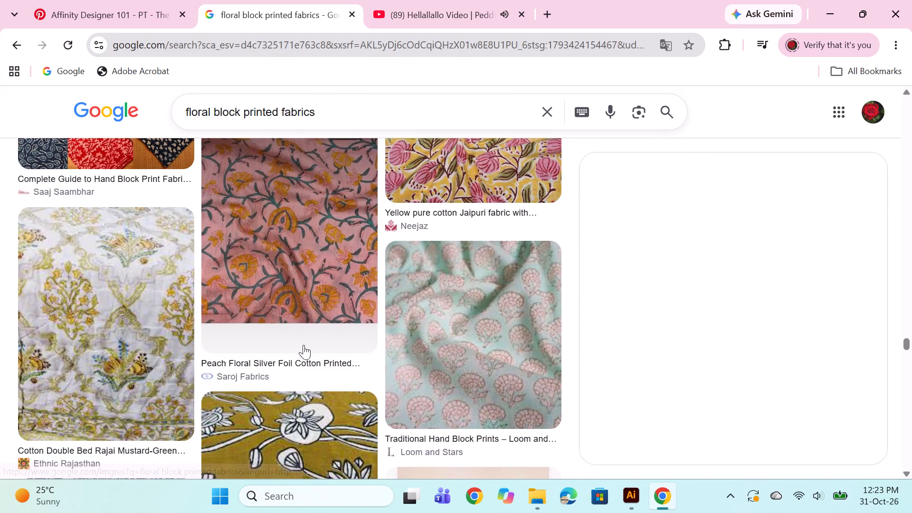
scroll(705, 283, "down", 5)
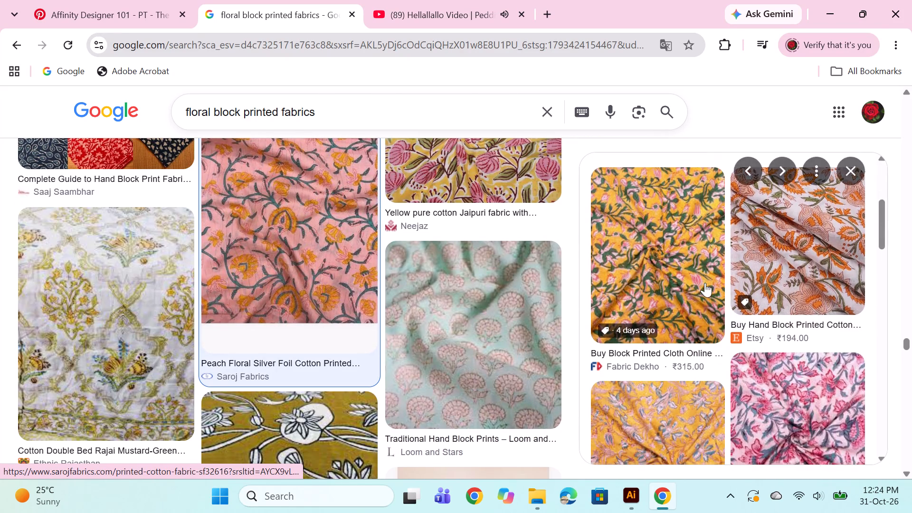
scroll(745, 342, "down", 5)
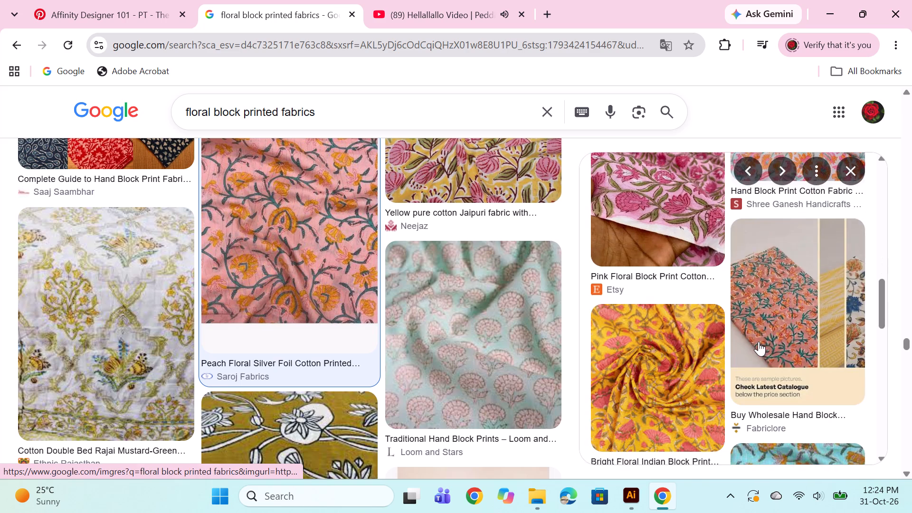
scroll(759, 342, "down", 7)
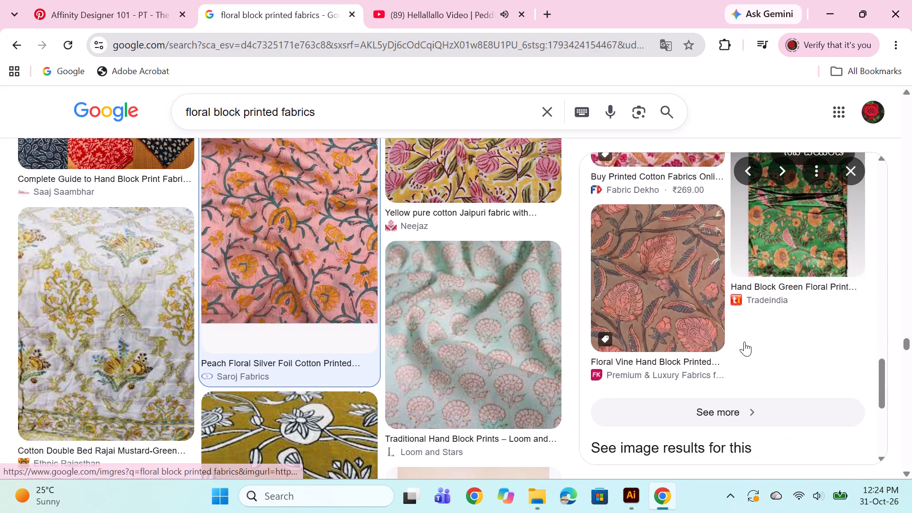
scroll(749, 374, "up", 20)
scroll(749, 374, "up", 1)
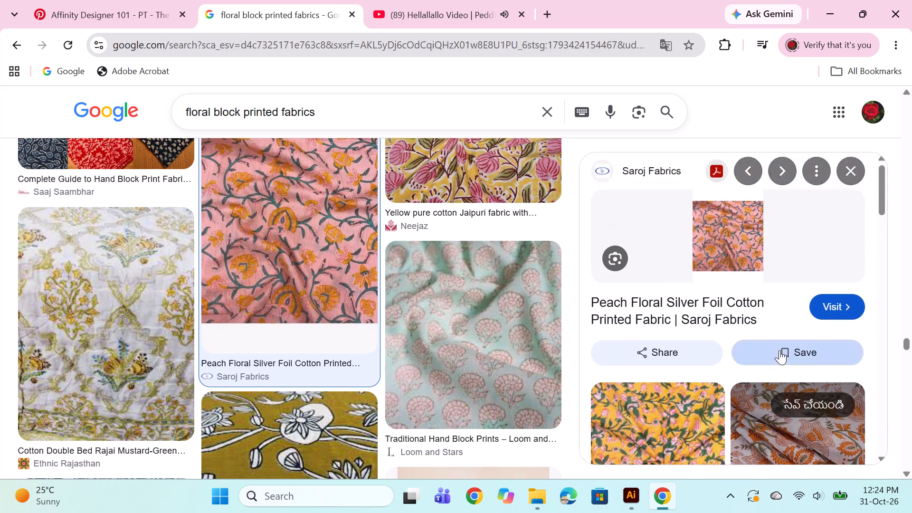
scroll(779, 350, "up", 6)
scroll(310, 354, "down", 4)
scroll(350, 351, "up", 4)
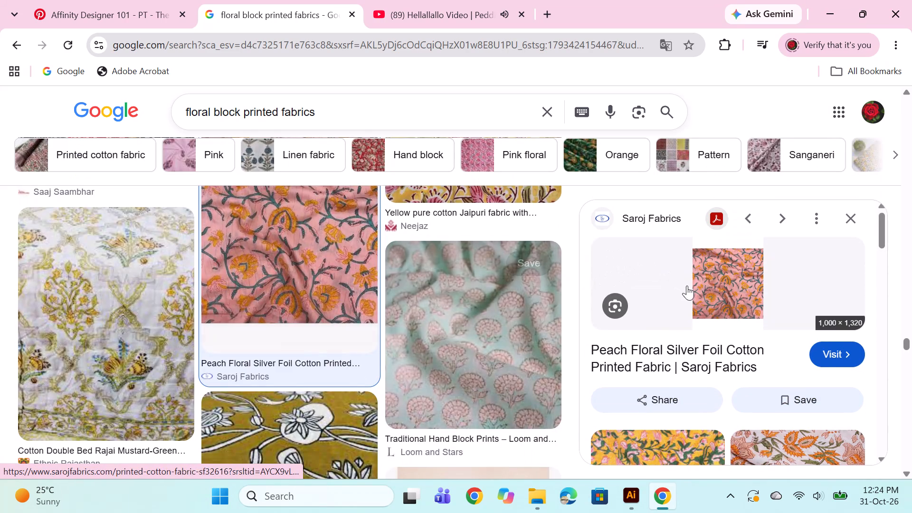
scroll(726, 286, "down", 2)
scroll(726, 286, "up", 3)
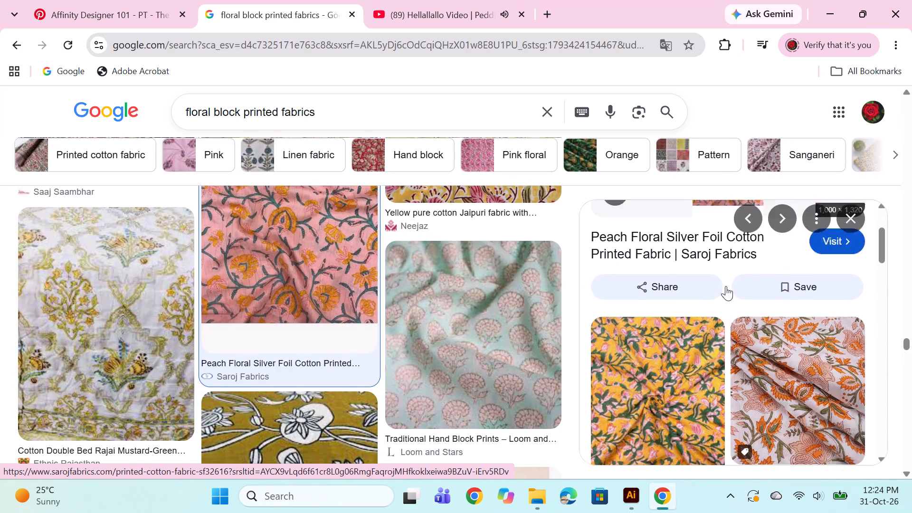
Copy the previewed peach floral fabric image and paste it into the Untitled-4 motif document in Illustrator.
right_click(726, 286)
left_click(609, 361)
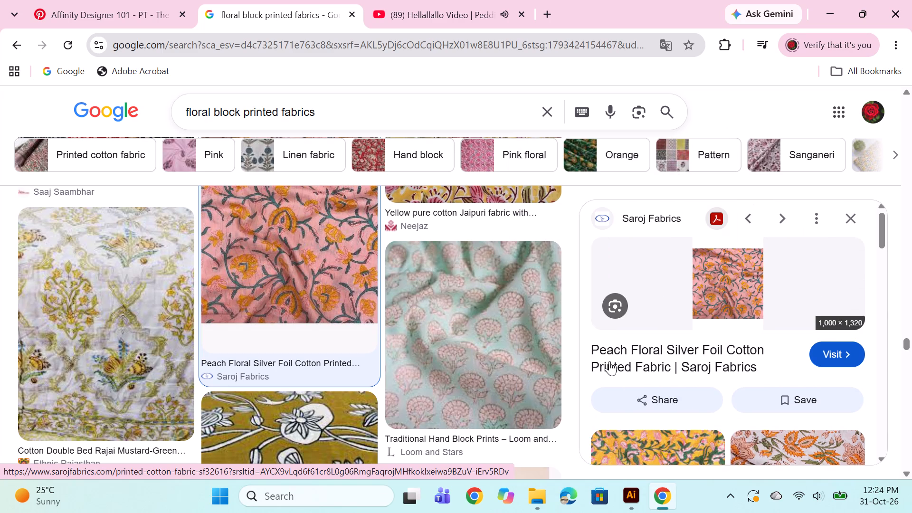
left_click(629, 493)
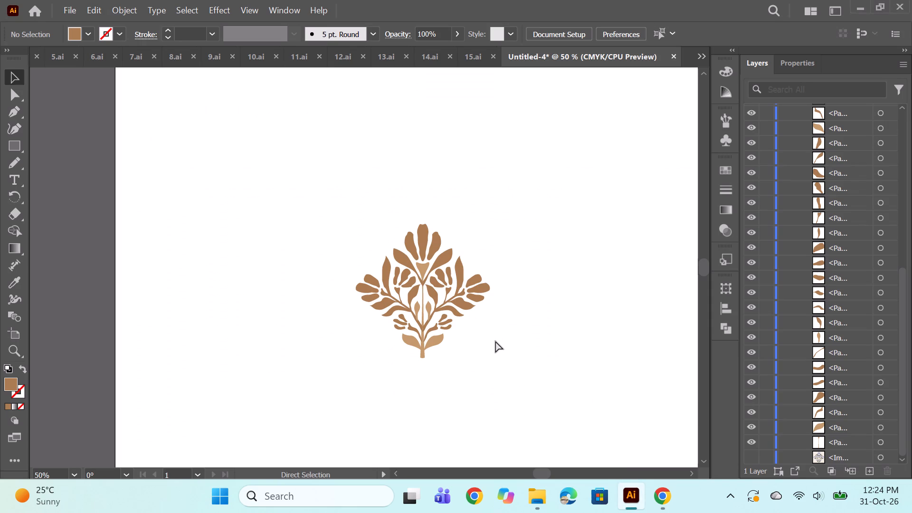
key("ctrl+v")
Scale down the pasted fabric image and place it outside the artboard, beside its left edge.
scroll(472, 311, "down", 1, "alt")
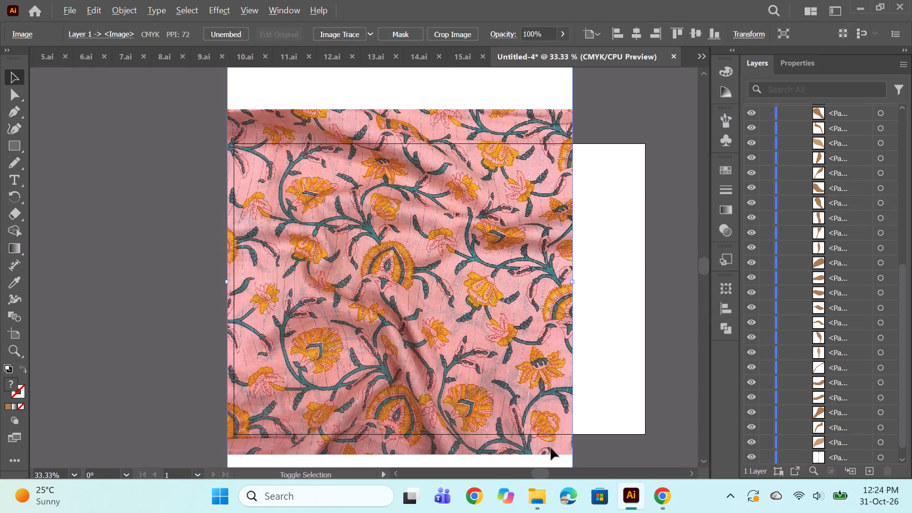
left_click(512, 401)
scroll(493, 353, "down", 1)
left_click(468, 352)
scroll(489, 336, "down", 2, "alt")
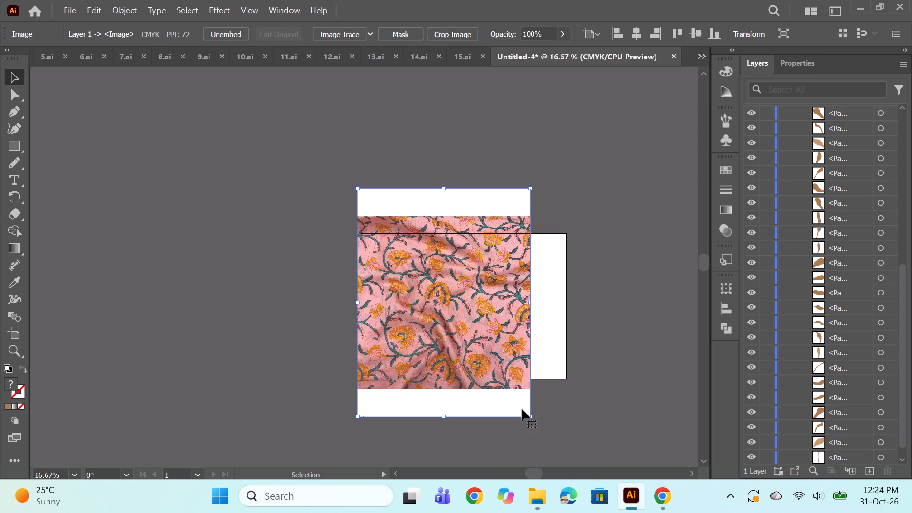
left_click_drag(530, 416, 471, 369, "alt+shift")
scroll(489, 301, "up", 3, "alt")
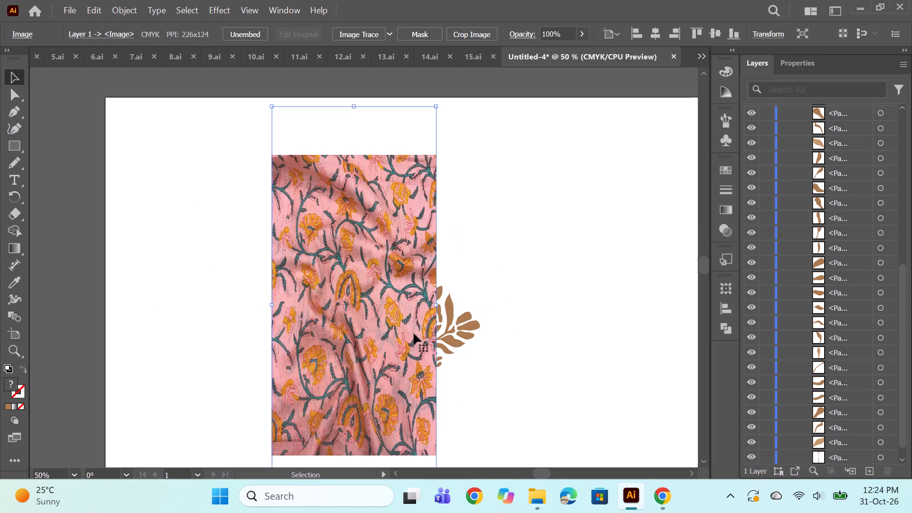
scroll(396, 331, "down", 1, "alt+shift")
left_click_drag(388, 327, 192, 320)
scroll(446, 307, "up", 1, "alt")
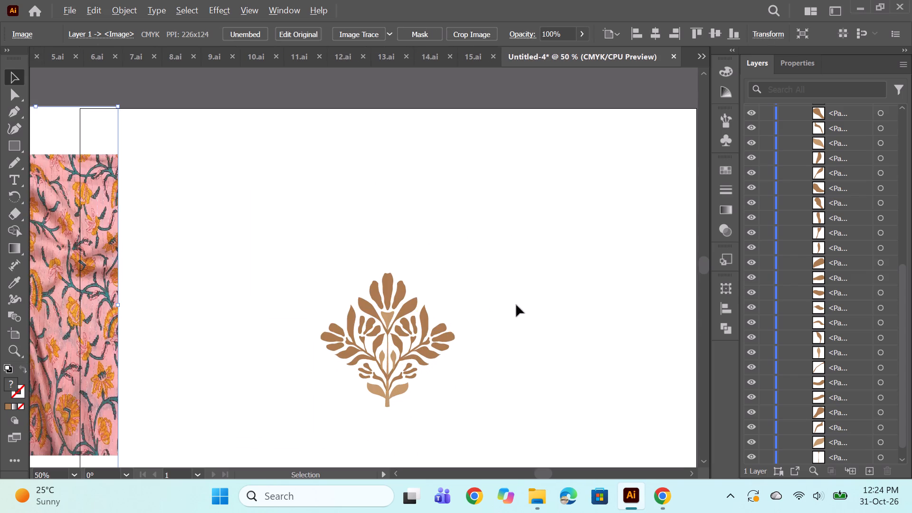
scroll(524, 302, "down", 2, "alt")
left_click_drag(301, 253, 239, 228)
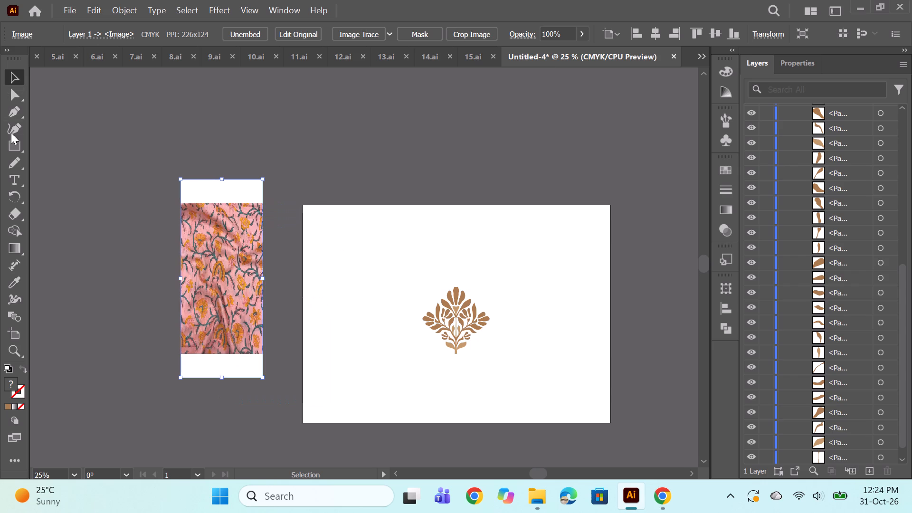
Draw a filled background rectangle about 16.5 in wide covering the whole artboard.
left_click(13, 134)
left_click(13, 144)
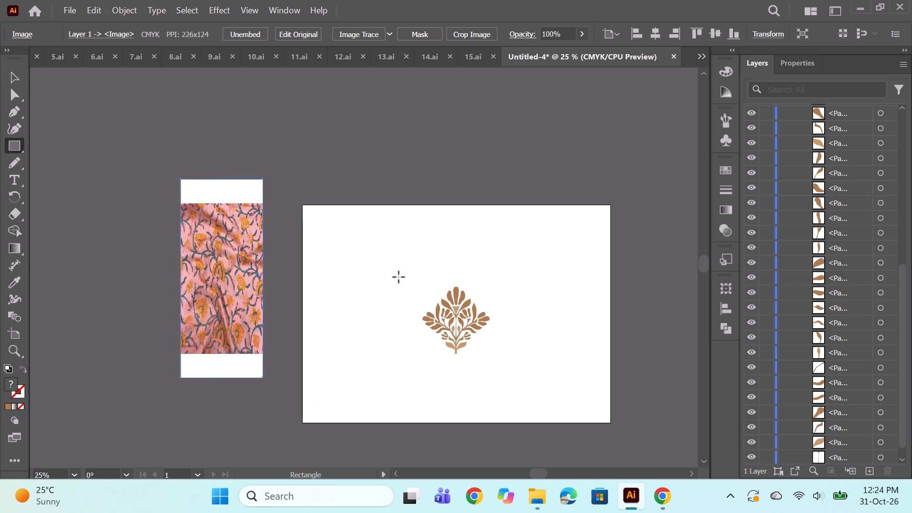
left_click_drag(303, 209, 587, 427)
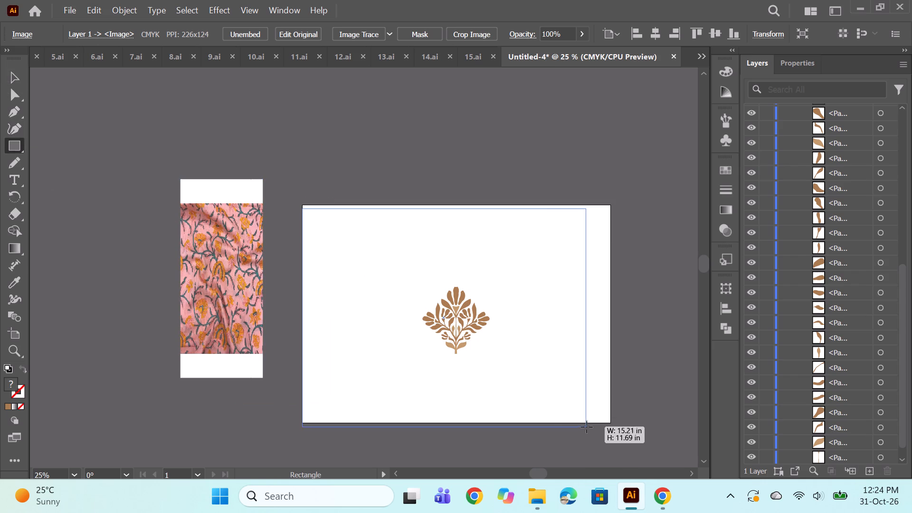
left_click_drag(587, 427, 611, 421)
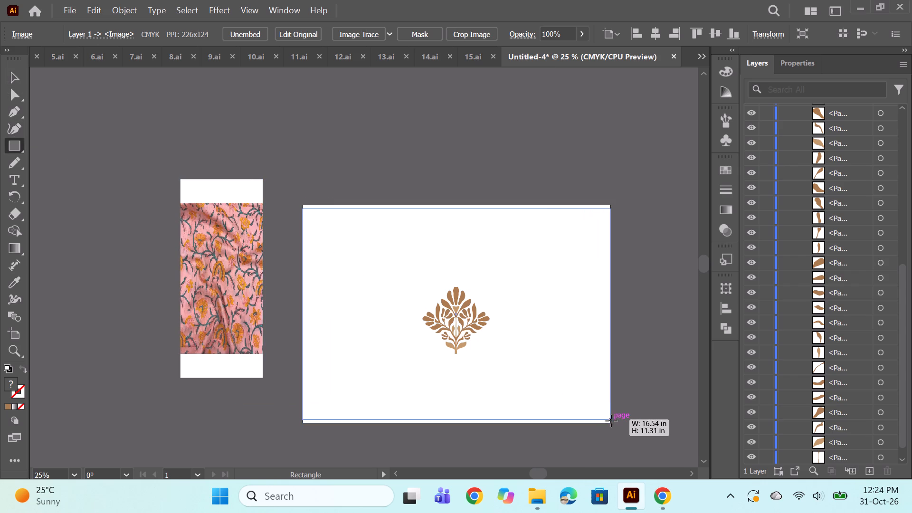
left_click_drag(611, 421, 611, 424)
left_click(456, 205)
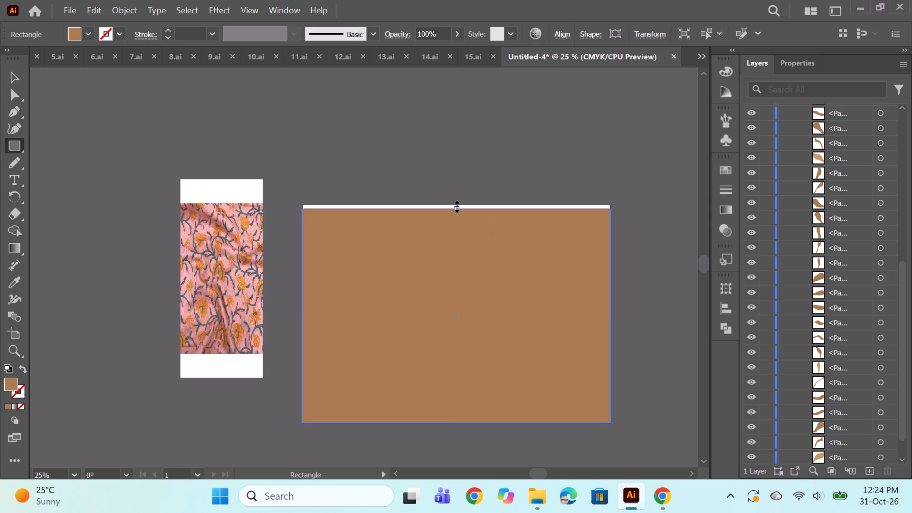
Fill the background rectangle with the light pink sampled from the fabric image using the Eyedropper.
scroll(241, 241, "up", 2, "alt")
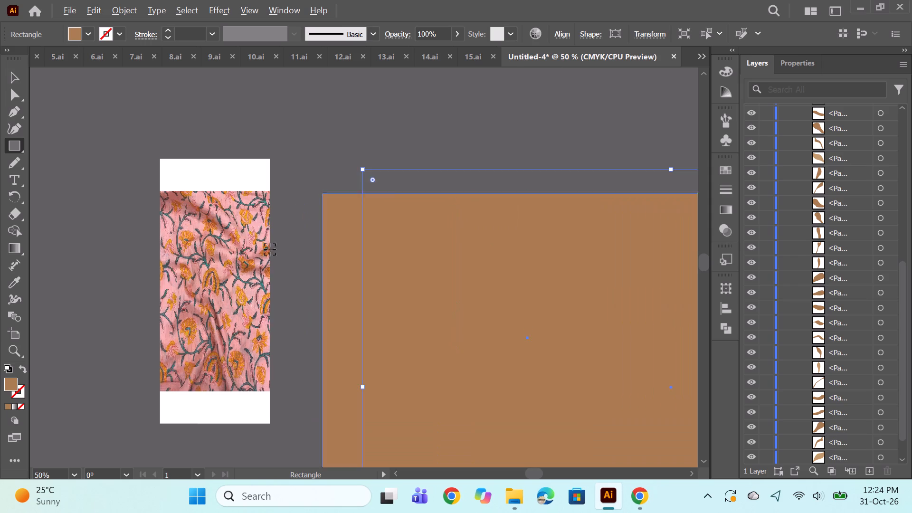
left_click(19, 281)
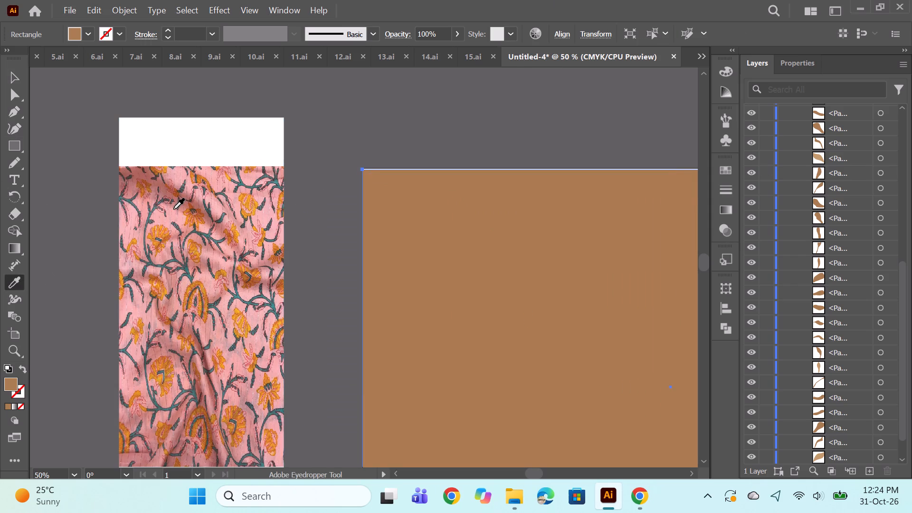
left_click(173, 215)
left_click(180, 218)
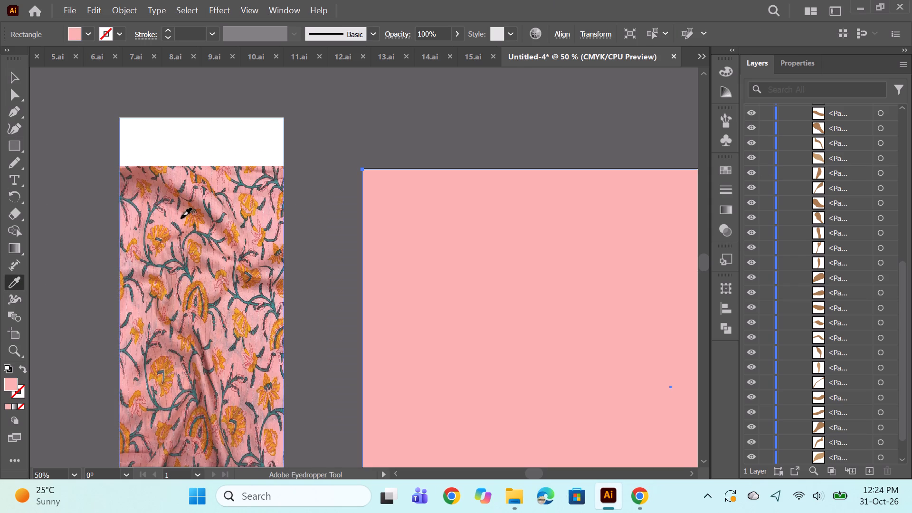
Move the pink background rectangle down the layer stack, behind all the motif paths and just above the bottom reference image.
scroll(342, 223, "down", 1, "alt")
key("space")
left_click_drag(528, 324, 386, 305)
scroll(384, 276, "down", 2, "alt")
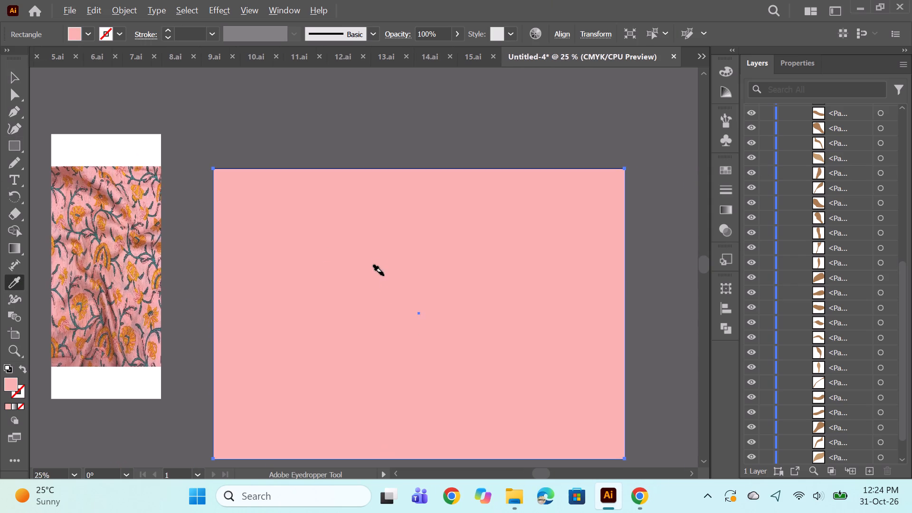
scroll(893, 177, "up", 4)
scroll(858, 159, "down", 1)
scroll(857, 158, "up", 7)
left_click_drag(844, 126, 829, 419)
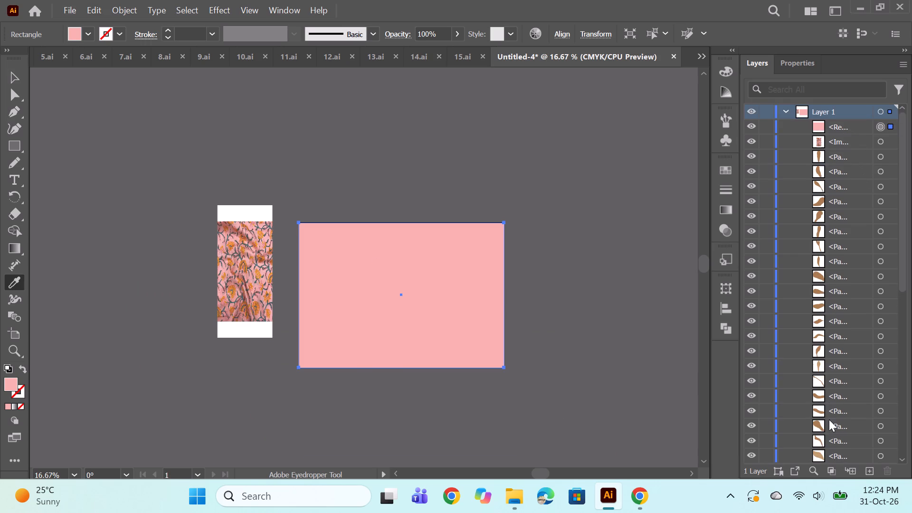
left_click_drag(829, 419, 829, 406)
left_click_drag(836, 126, 845, 411)
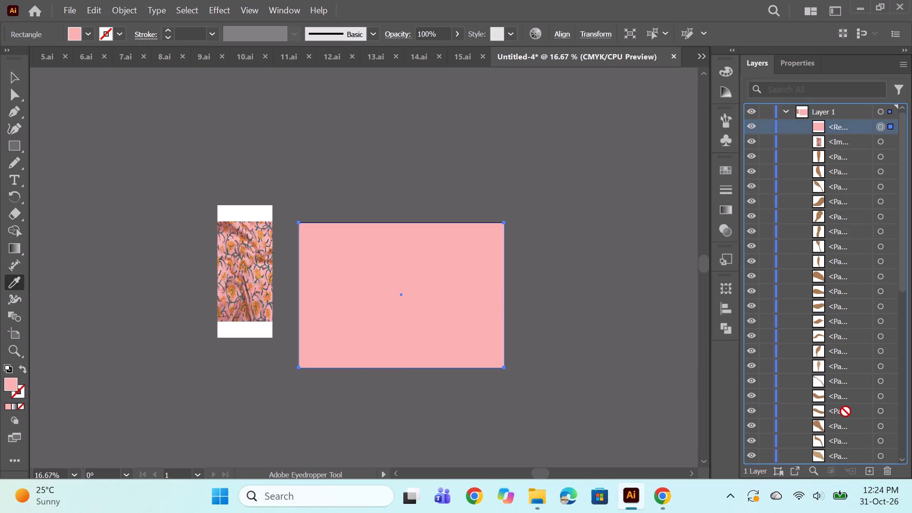
left_click_drag(845, 411, 844, 407)
scroll(835, 280, "down", 5)
left_click_drag(835, 173, 835, 224)
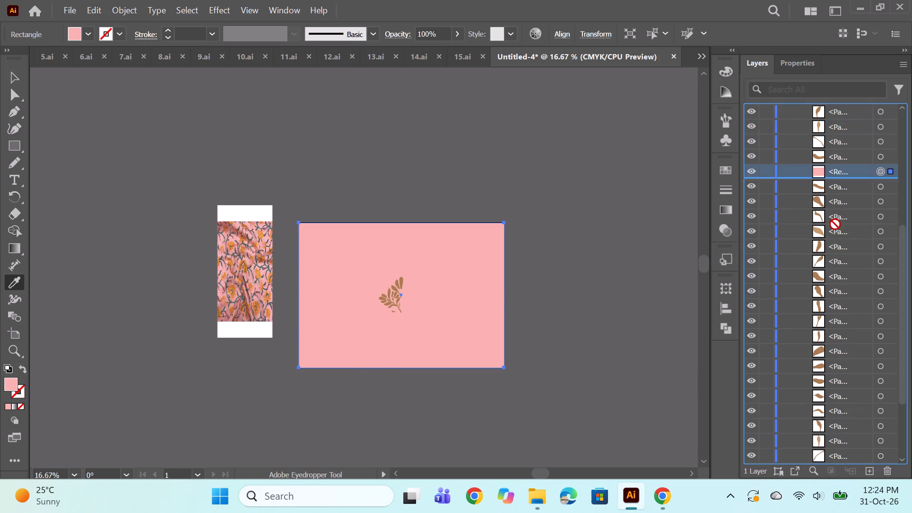
left_click_drag(835, 224, 827, 432)
scroll(824, 300, "down", 4)
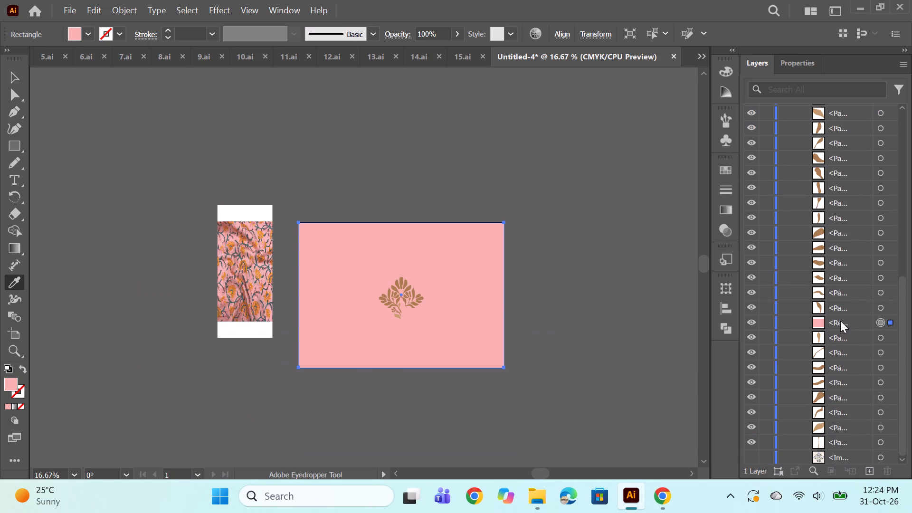
left_click_drag(840, 321, 839, 446)
scroll(835, 384, "down", 4)
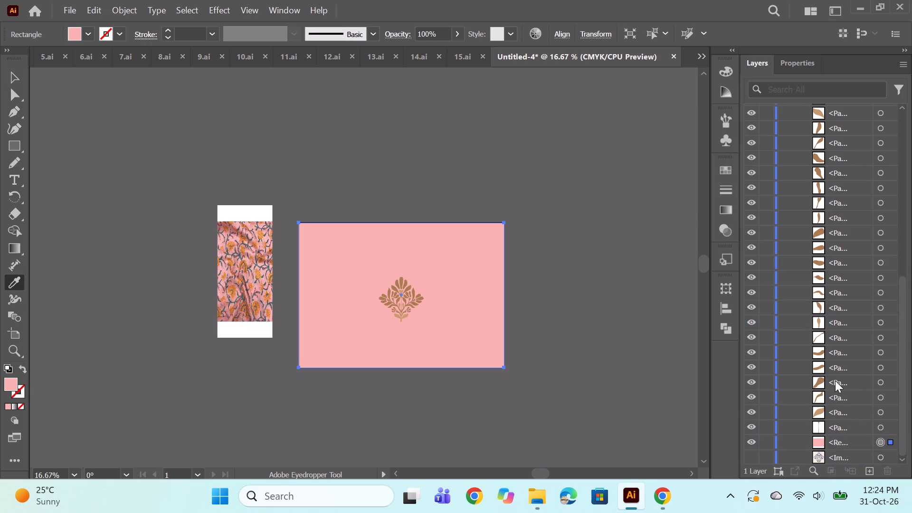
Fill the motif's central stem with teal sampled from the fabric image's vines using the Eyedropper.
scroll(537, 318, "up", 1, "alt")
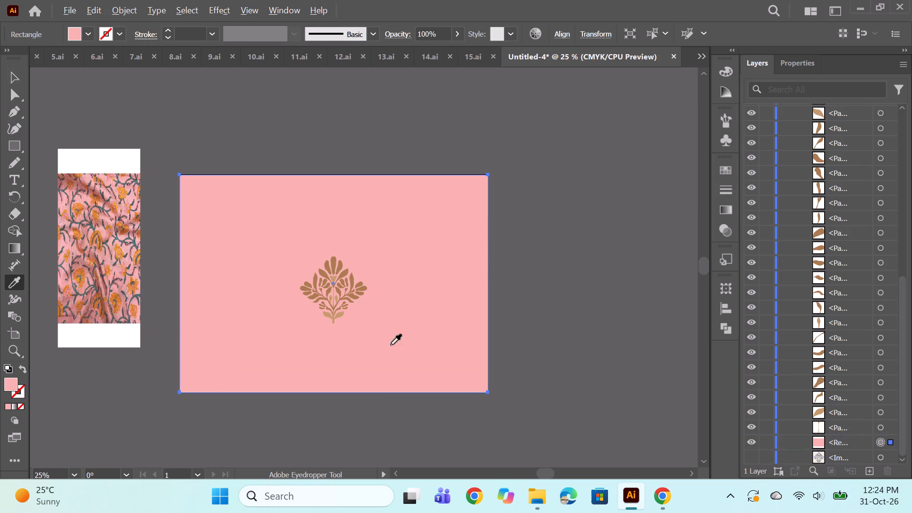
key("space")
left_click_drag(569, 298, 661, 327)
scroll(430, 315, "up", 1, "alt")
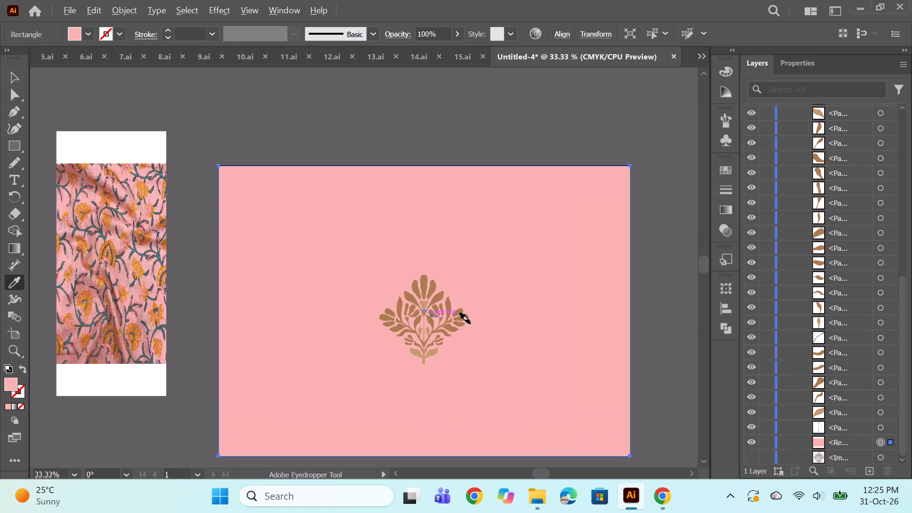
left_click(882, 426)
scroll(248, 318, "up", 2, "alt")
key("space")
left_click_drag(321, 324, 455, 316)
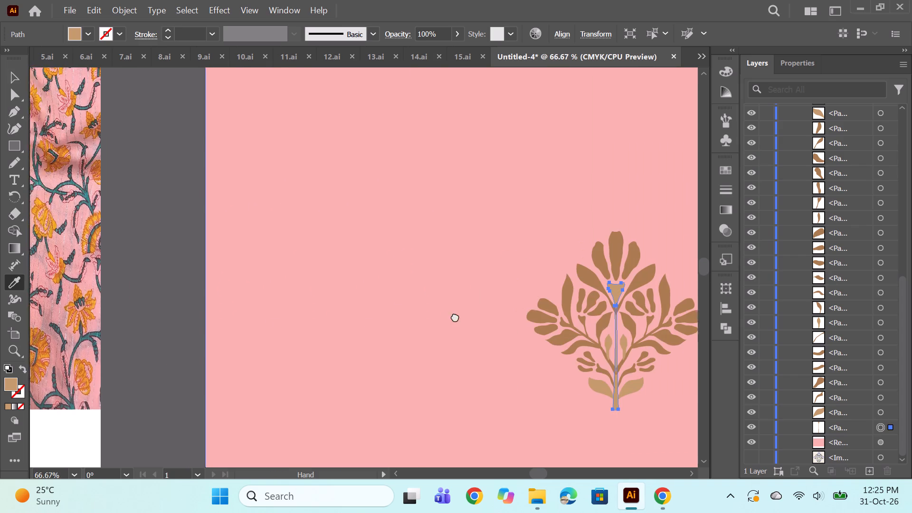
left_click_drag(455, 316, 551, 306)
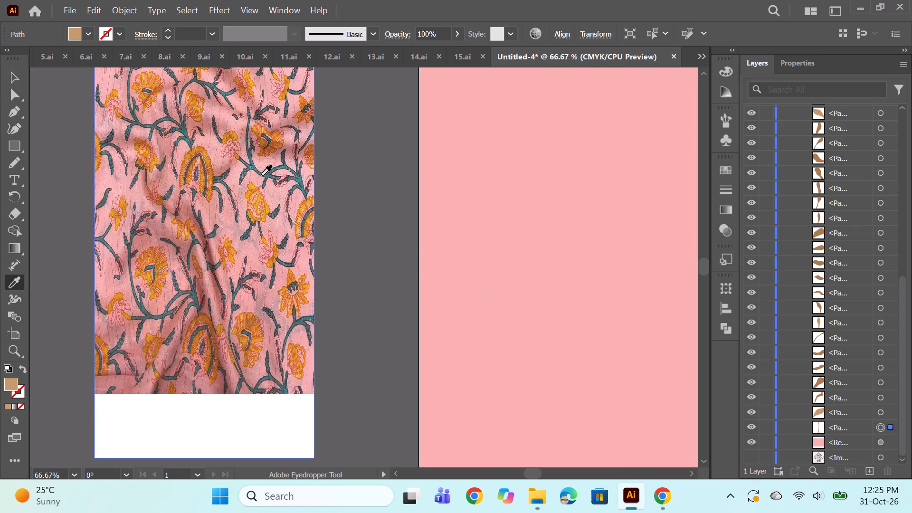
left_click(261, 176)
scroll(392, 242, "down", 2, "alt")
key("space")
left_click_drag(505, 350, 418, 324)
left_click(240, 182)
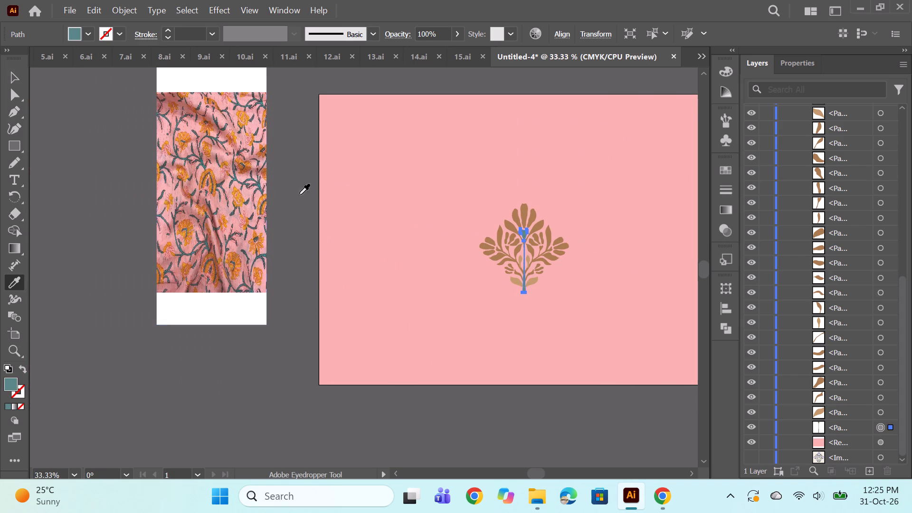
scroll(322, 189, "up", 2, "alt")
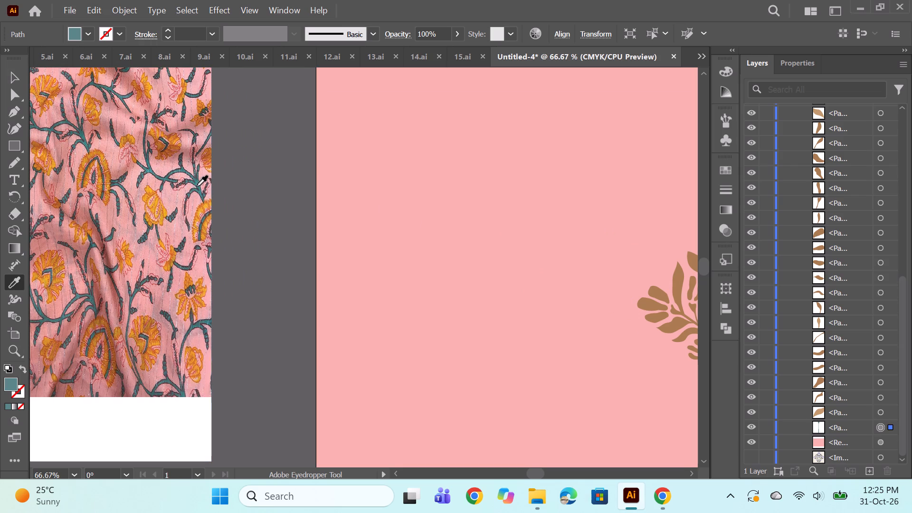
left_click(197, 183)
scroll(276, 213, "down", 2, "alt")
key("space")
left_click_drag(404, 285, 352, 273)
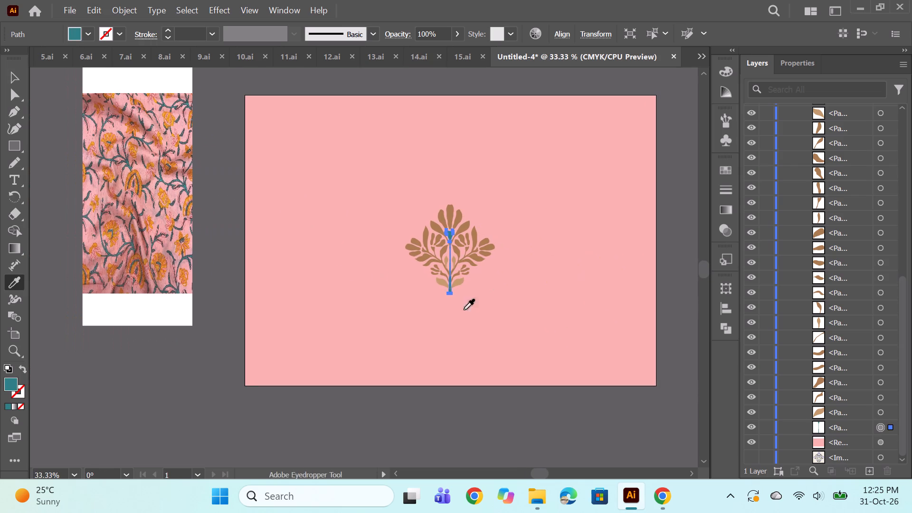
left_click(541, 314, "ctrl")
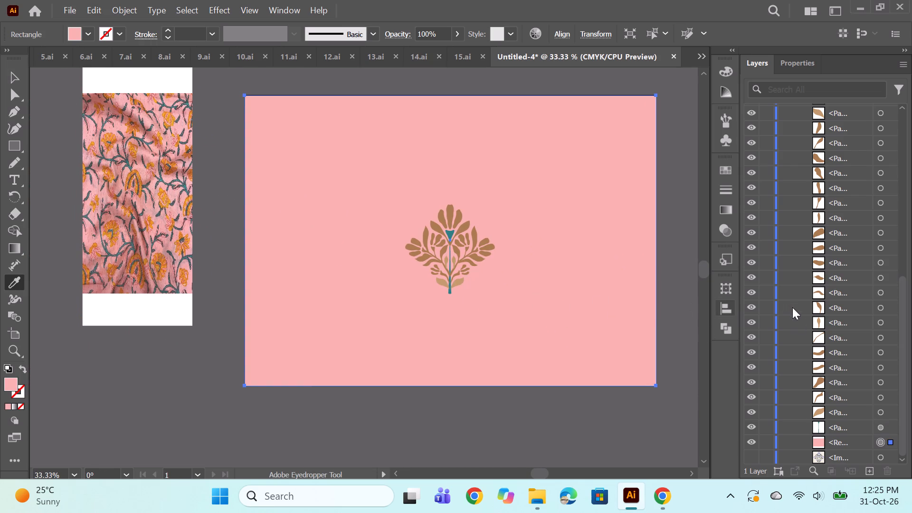
Move the central stem path up the layer stack, above all other motif paths and just below the fabric image.
scroll(797, 322, "down", 1)
left_click_drag(850, 432, 857, 299)
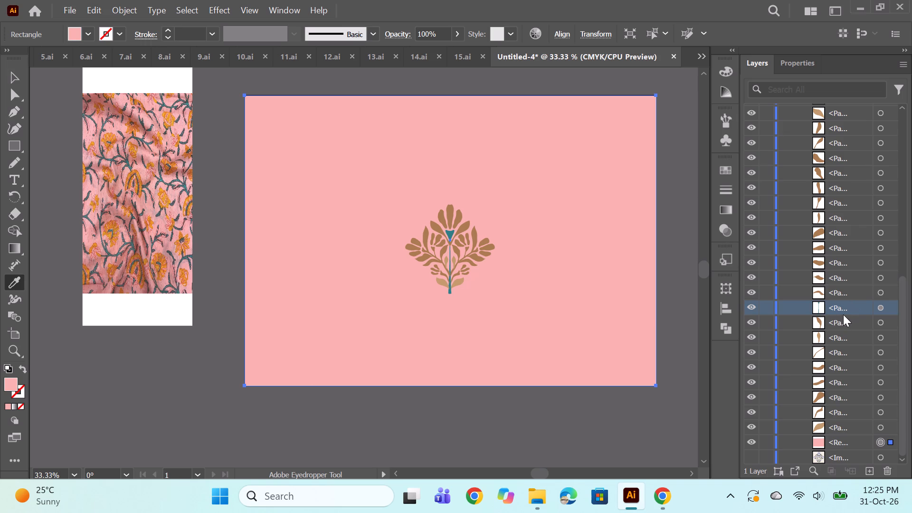
left_click_drag(846, 308, 848, 135)
scroll(817, 165, "up", 6)
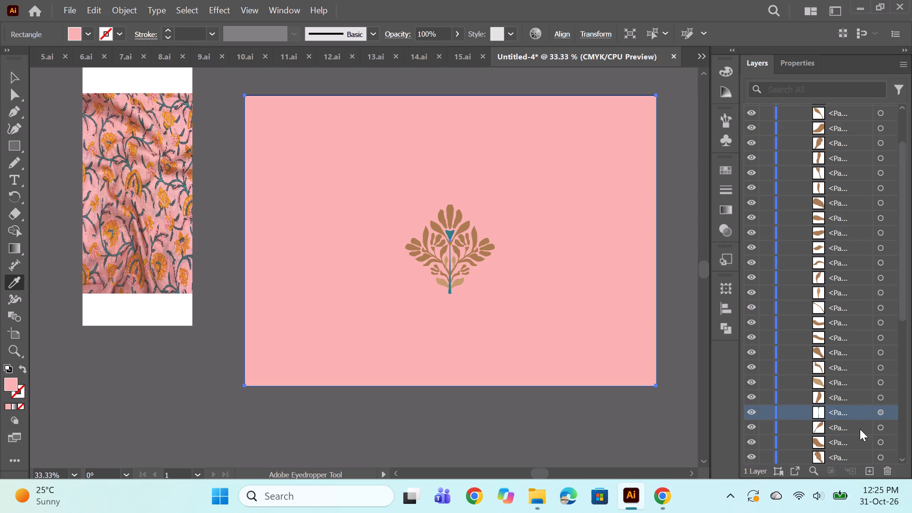
left_click_drag(856, 414, 851, 173)
scroll(811, 230, "up", 7)
scroll(854, 300, "down", 3)
left_click_drag(848, 332, 853, 175)
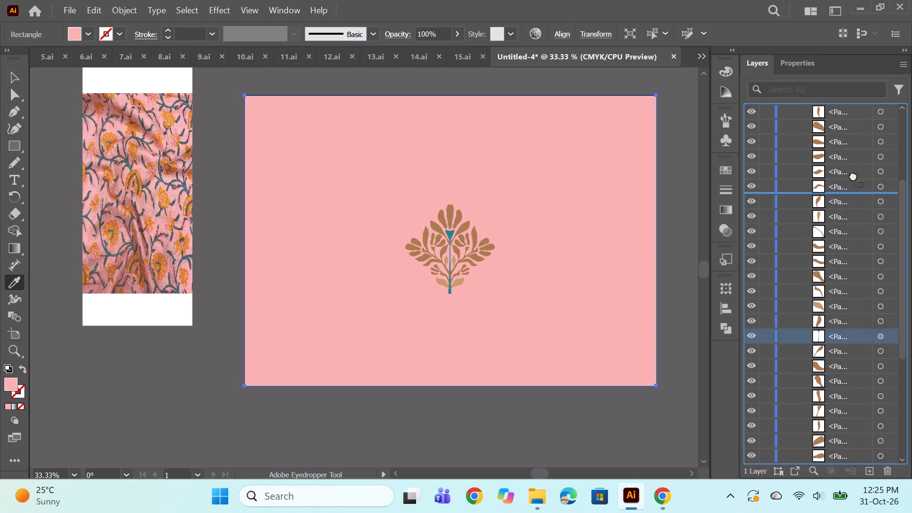
left_click_drag(853, 175, 853, 159)
scroll(847, 171, "up", 6)
left_click_drag(853, 304, 850, 136)
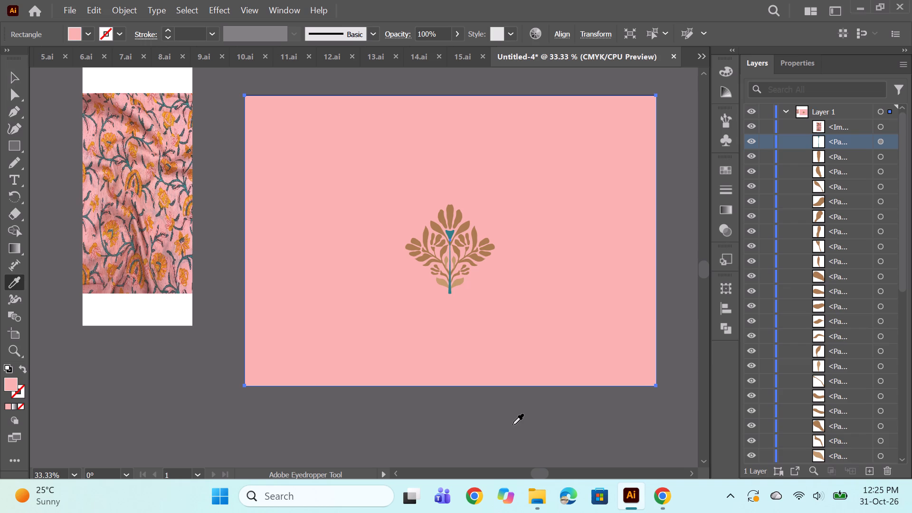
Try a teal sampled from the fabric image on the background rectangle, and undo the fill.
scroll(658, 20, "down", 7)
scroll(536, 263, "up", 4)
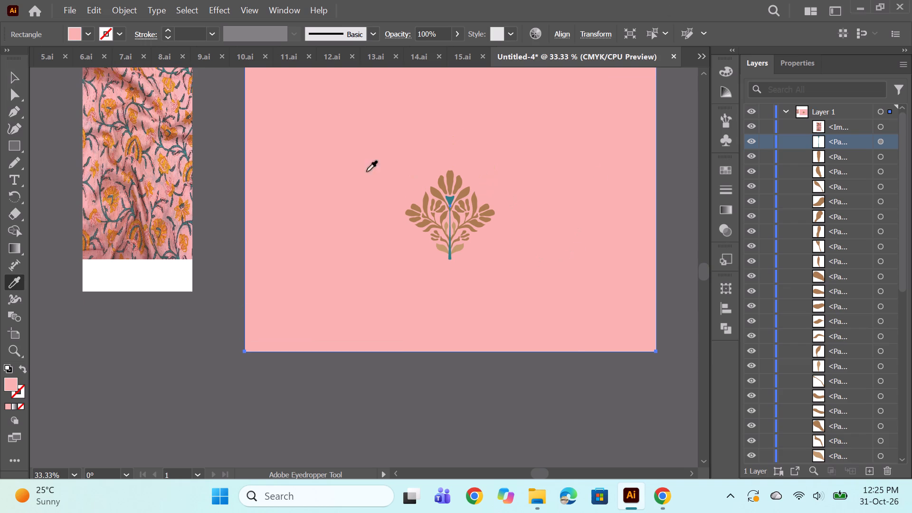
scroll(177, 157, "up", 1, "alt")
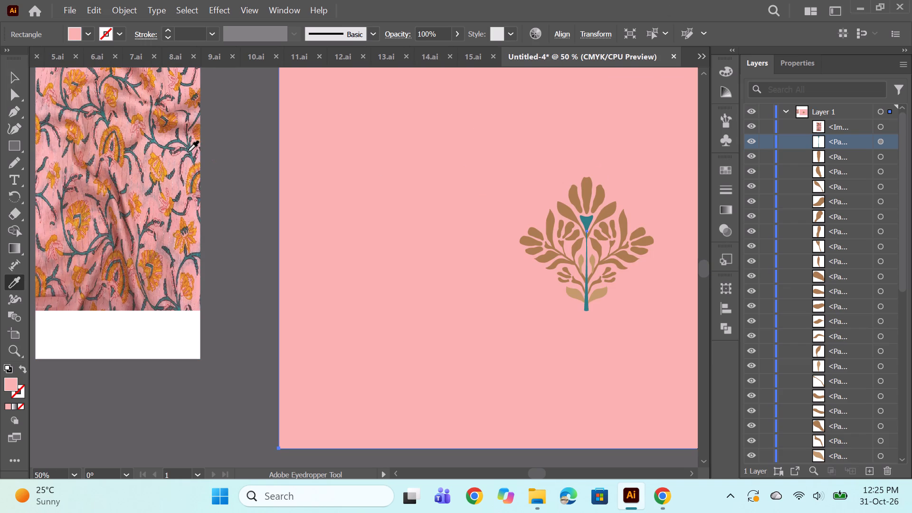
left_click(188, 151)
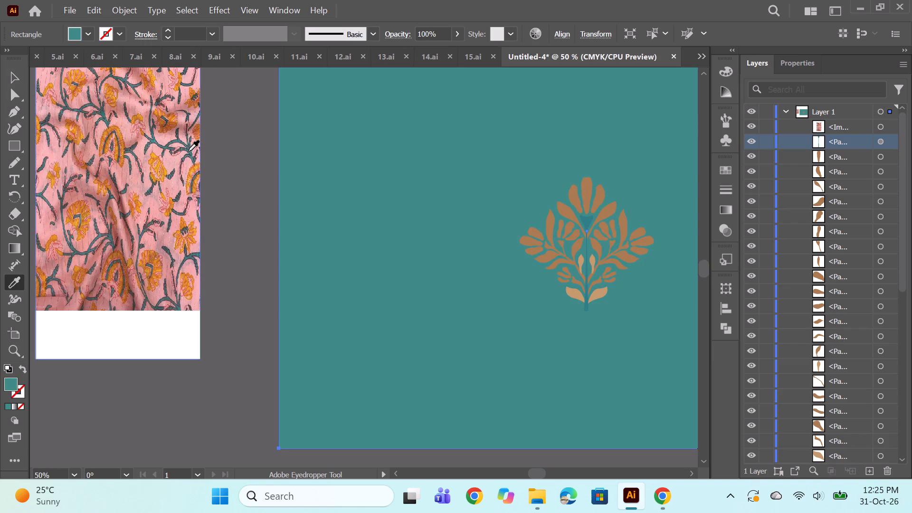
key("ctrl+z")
Select the central stem path and refill it with a softer teal sampled from the fabric's vines, leaving the stem deselected.
scroll(837, 305, "down", 6)
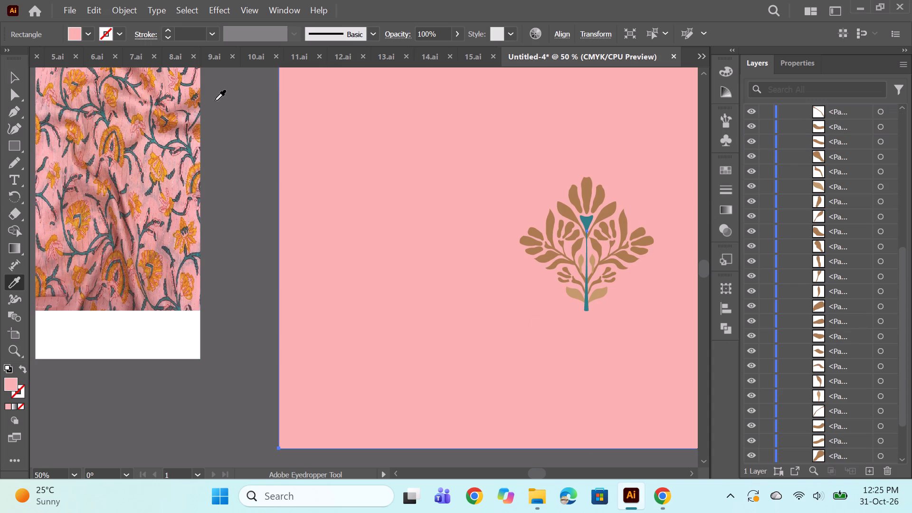
scroll(683, 261, "down", 15)
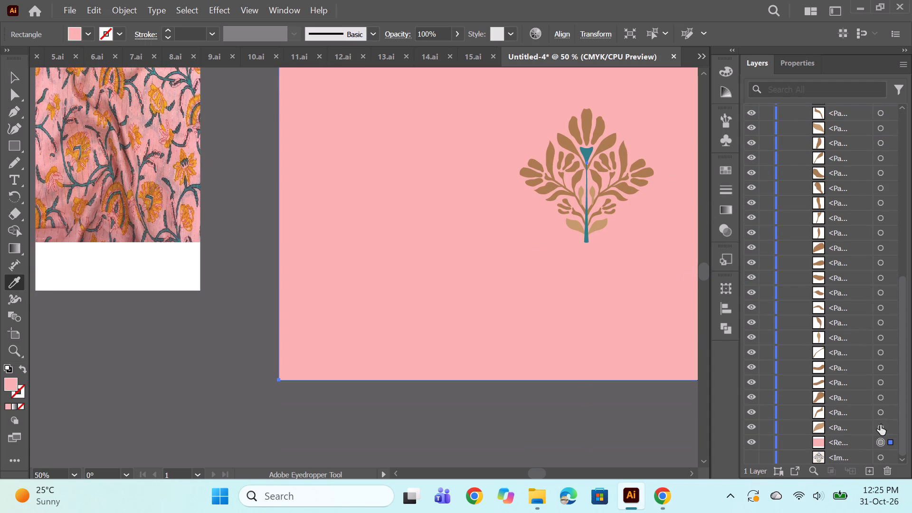
scroll(844, 237, "up", 12)
left_click(878, 141)
scroll(229, 142, "up", 1)
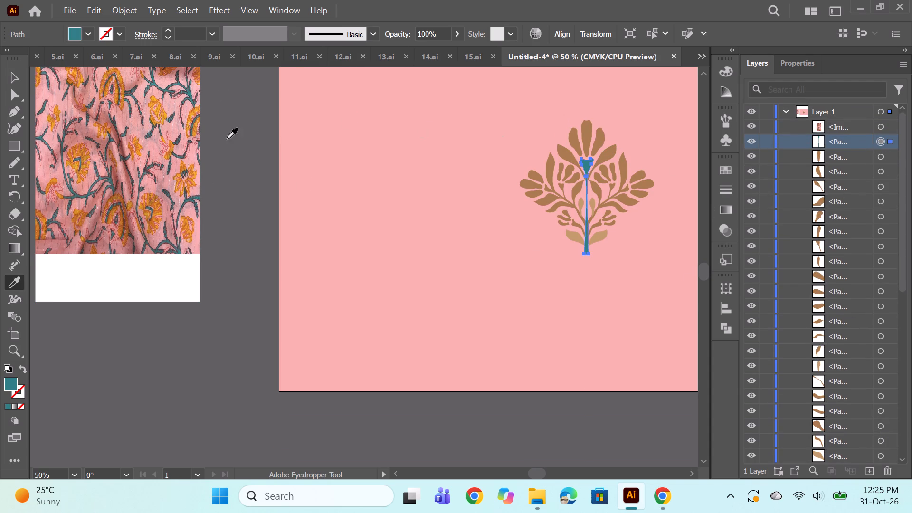
left_click(188, 96)
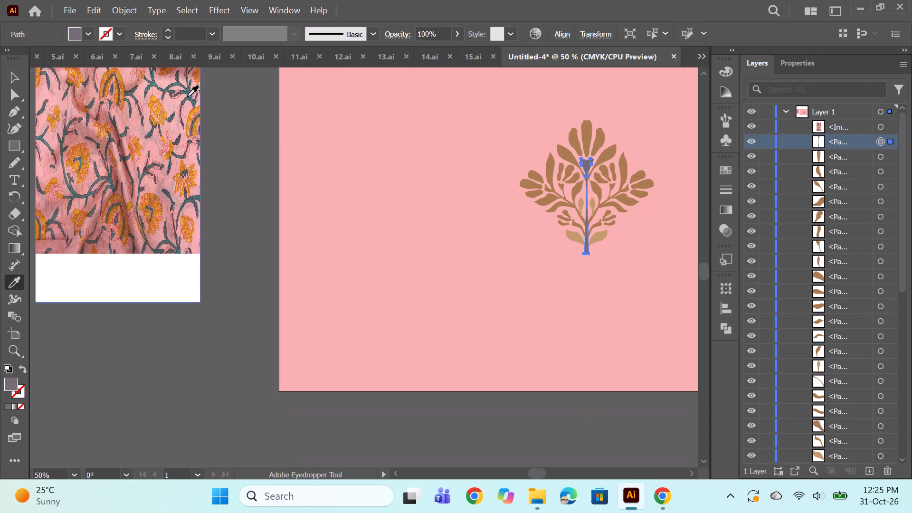
left_click(191, 98)
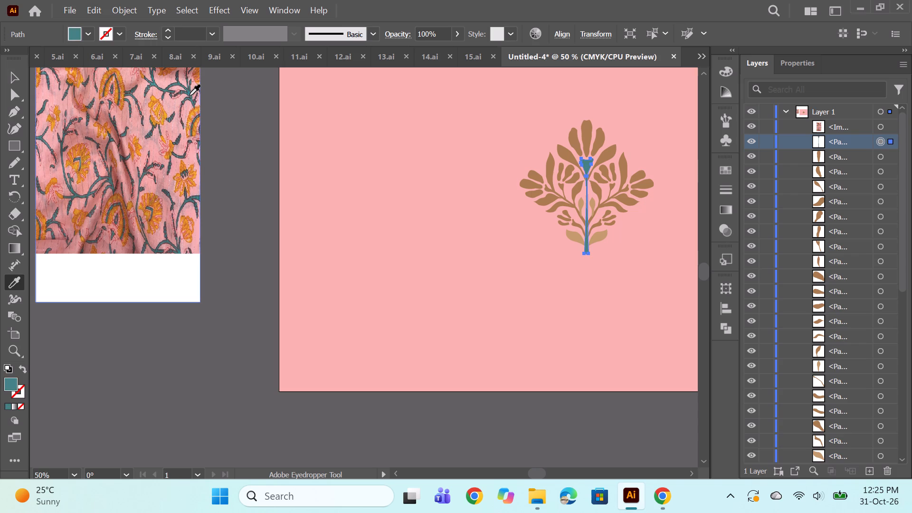
left_click(189, 95)
left_click(277, 150, "ctrl")
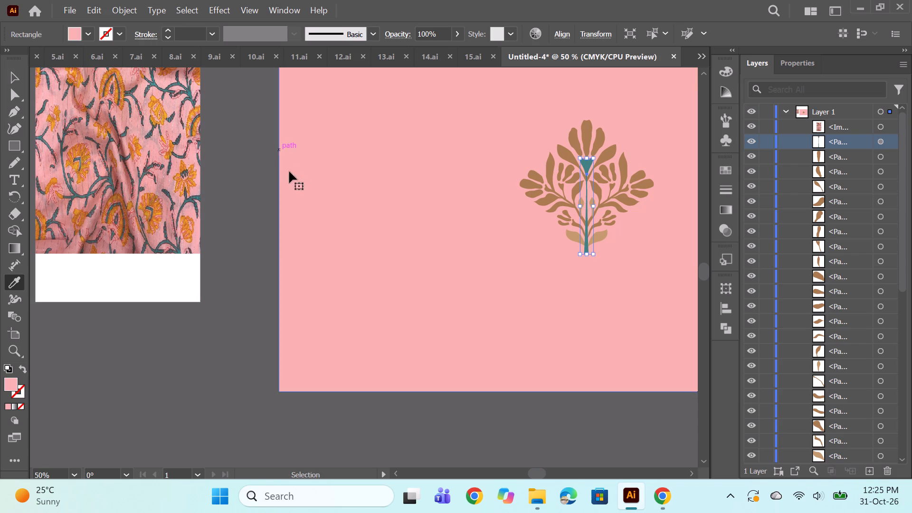
Recolour the motif's lower-right base leaf and the small branch above it with the central stem's teal using the Eyedropper.
scroll(434, 198, "down", 1, "alt")
key("space")
key("space")
left_click_drag(484, 259, 372, 309)
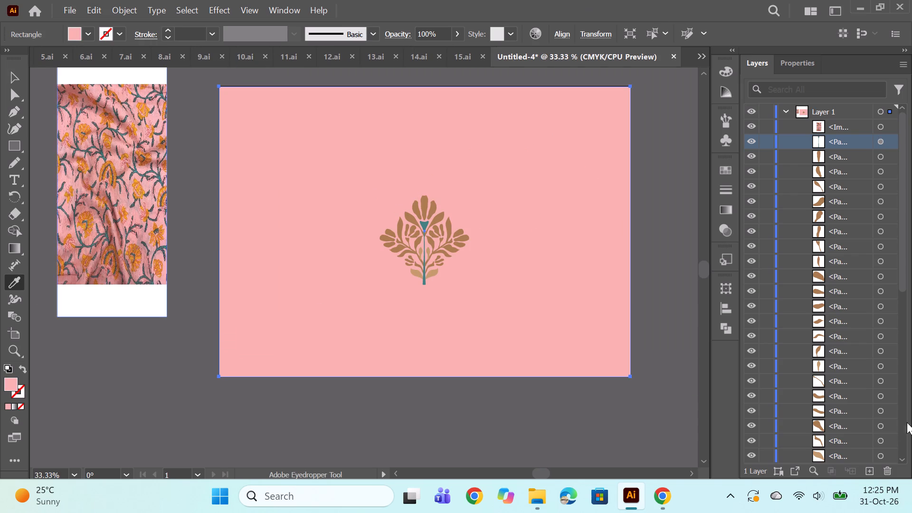
scroll(876, 421, "down", 10)
left_click(879, 428)
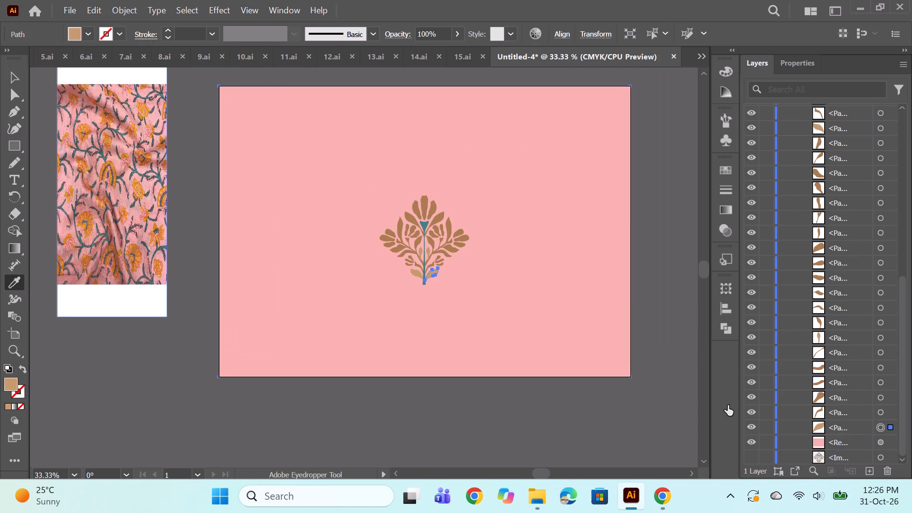
left_click(424, 227)
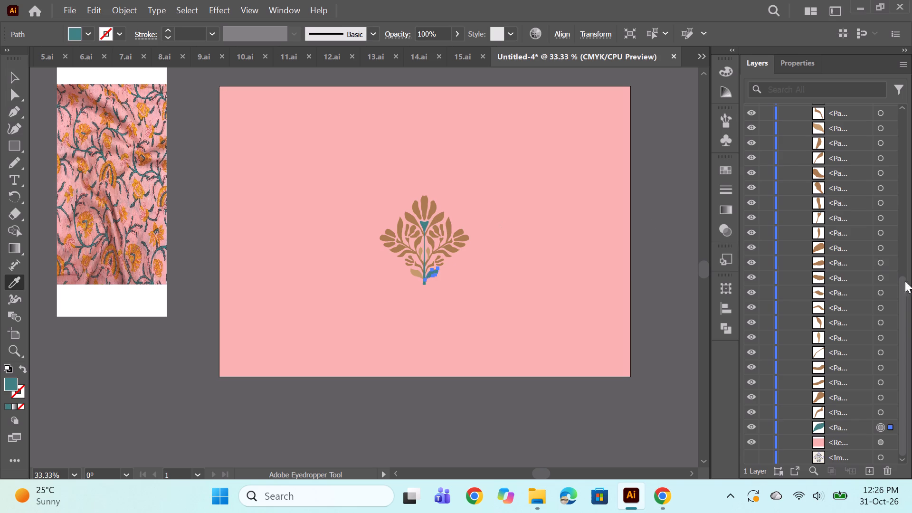
left_click(881, 412)
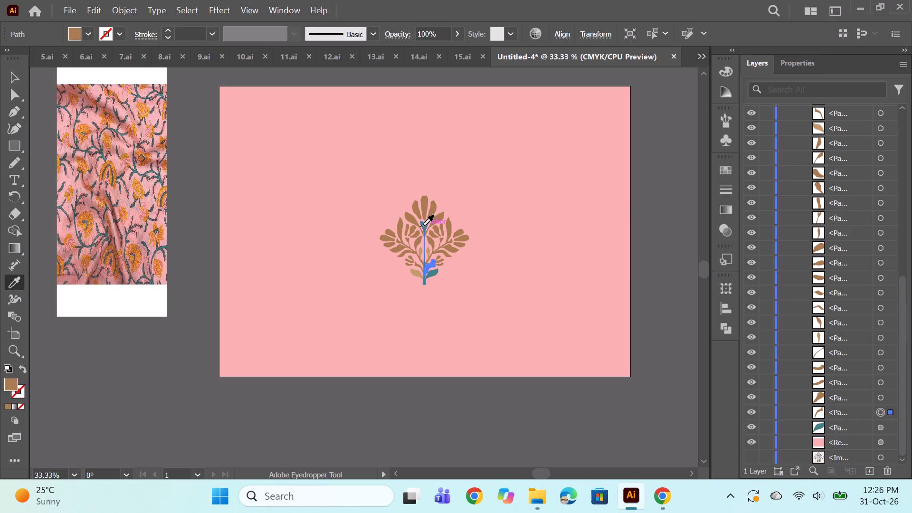
left_click(423, 226)
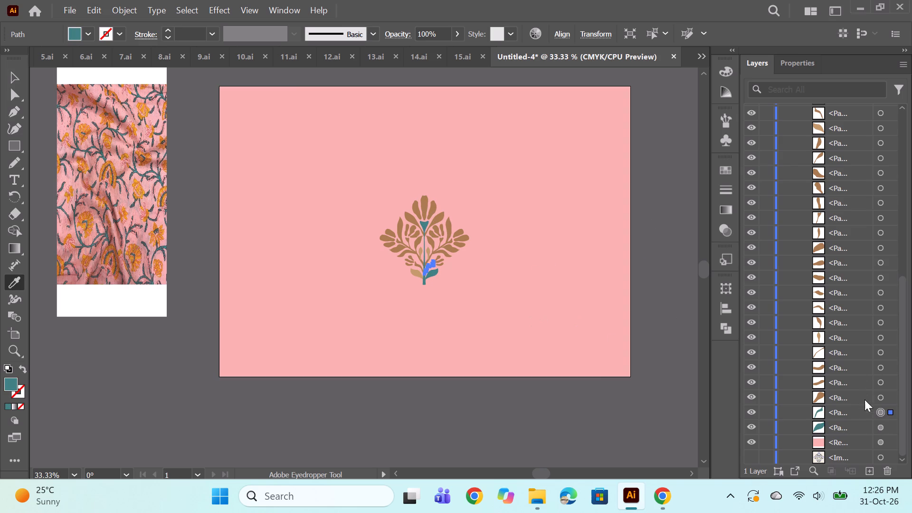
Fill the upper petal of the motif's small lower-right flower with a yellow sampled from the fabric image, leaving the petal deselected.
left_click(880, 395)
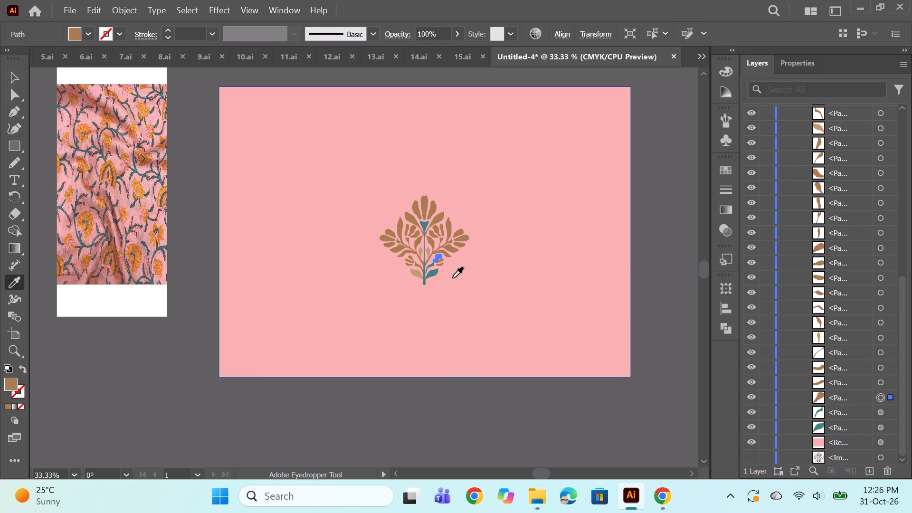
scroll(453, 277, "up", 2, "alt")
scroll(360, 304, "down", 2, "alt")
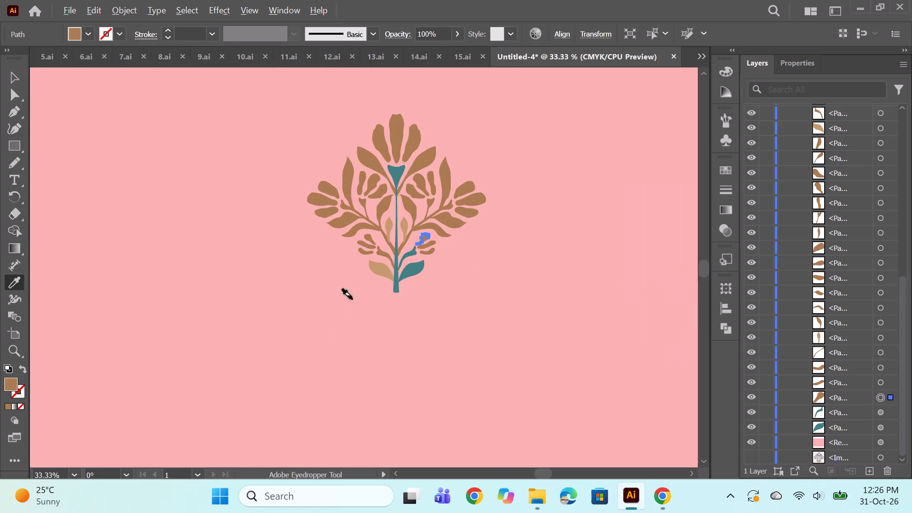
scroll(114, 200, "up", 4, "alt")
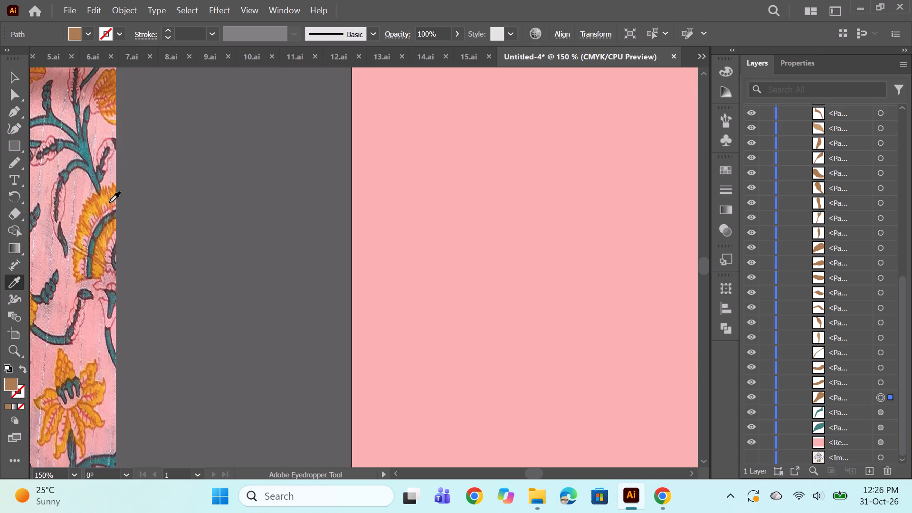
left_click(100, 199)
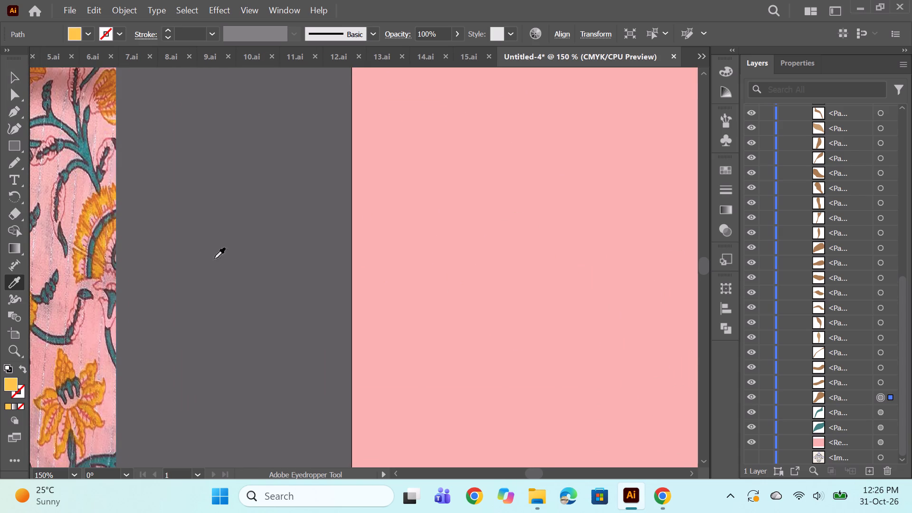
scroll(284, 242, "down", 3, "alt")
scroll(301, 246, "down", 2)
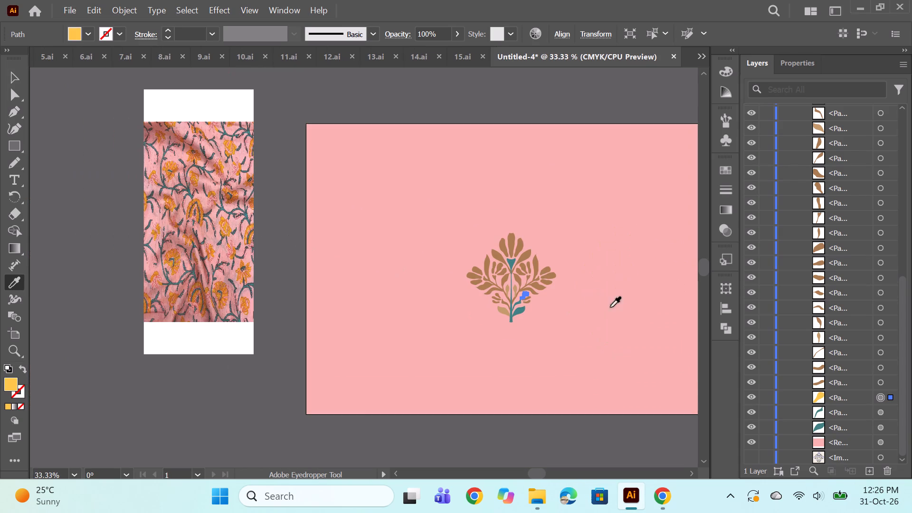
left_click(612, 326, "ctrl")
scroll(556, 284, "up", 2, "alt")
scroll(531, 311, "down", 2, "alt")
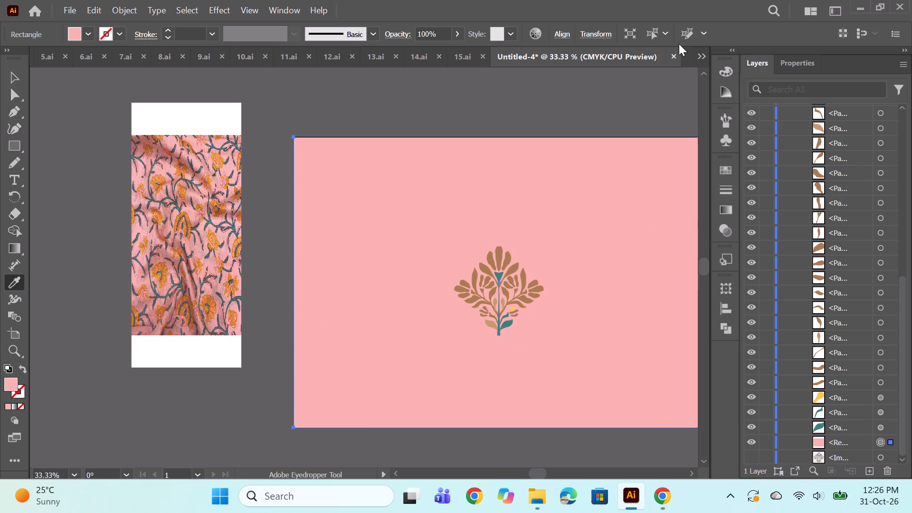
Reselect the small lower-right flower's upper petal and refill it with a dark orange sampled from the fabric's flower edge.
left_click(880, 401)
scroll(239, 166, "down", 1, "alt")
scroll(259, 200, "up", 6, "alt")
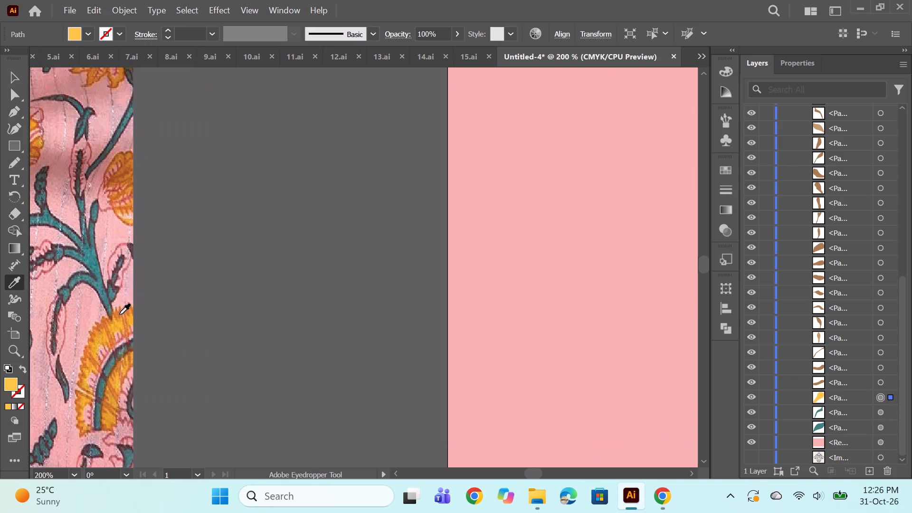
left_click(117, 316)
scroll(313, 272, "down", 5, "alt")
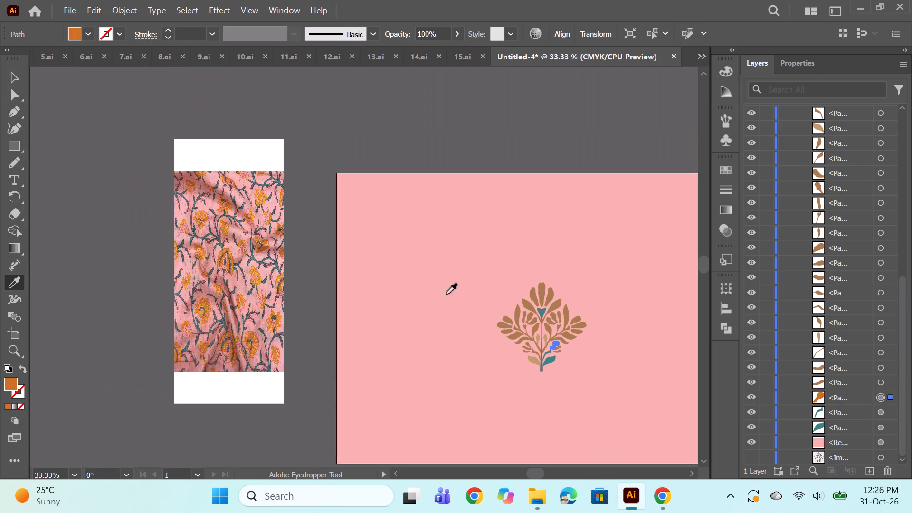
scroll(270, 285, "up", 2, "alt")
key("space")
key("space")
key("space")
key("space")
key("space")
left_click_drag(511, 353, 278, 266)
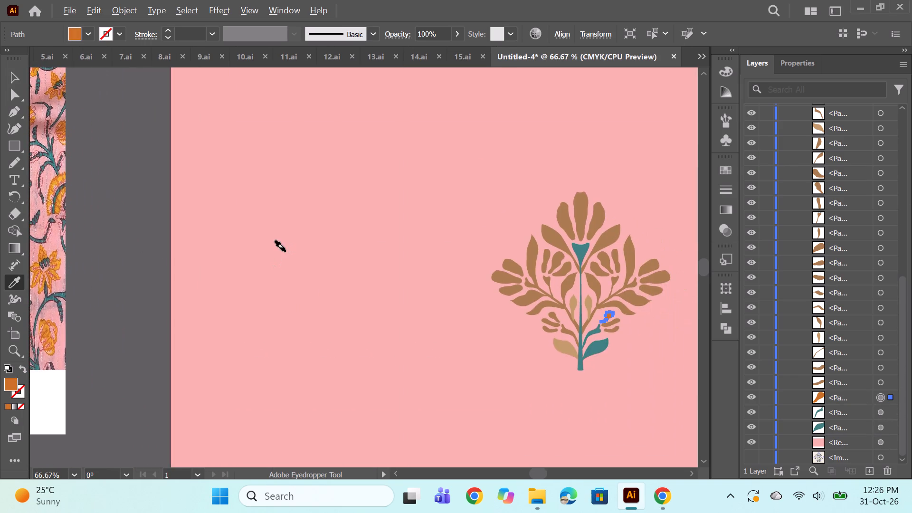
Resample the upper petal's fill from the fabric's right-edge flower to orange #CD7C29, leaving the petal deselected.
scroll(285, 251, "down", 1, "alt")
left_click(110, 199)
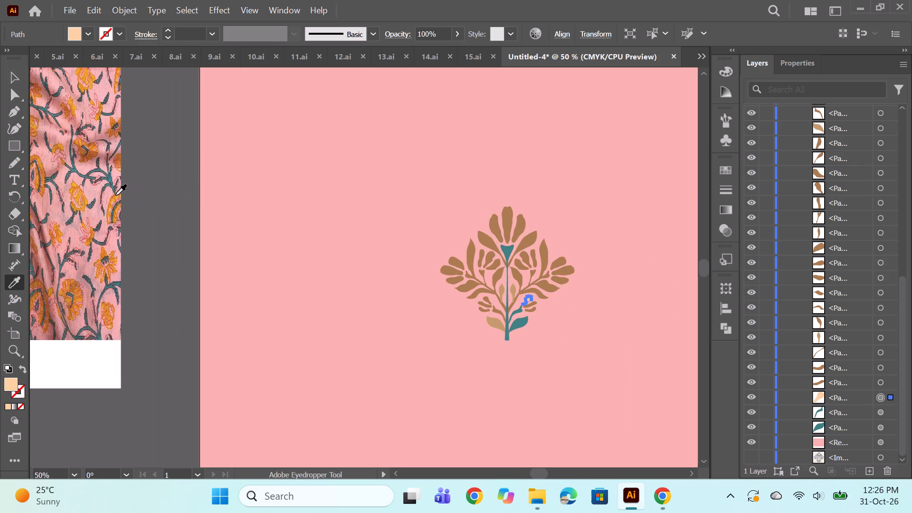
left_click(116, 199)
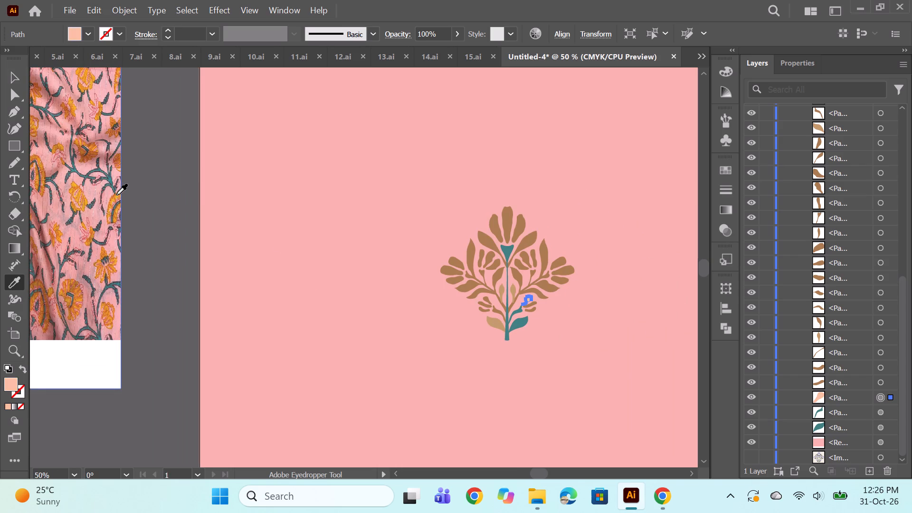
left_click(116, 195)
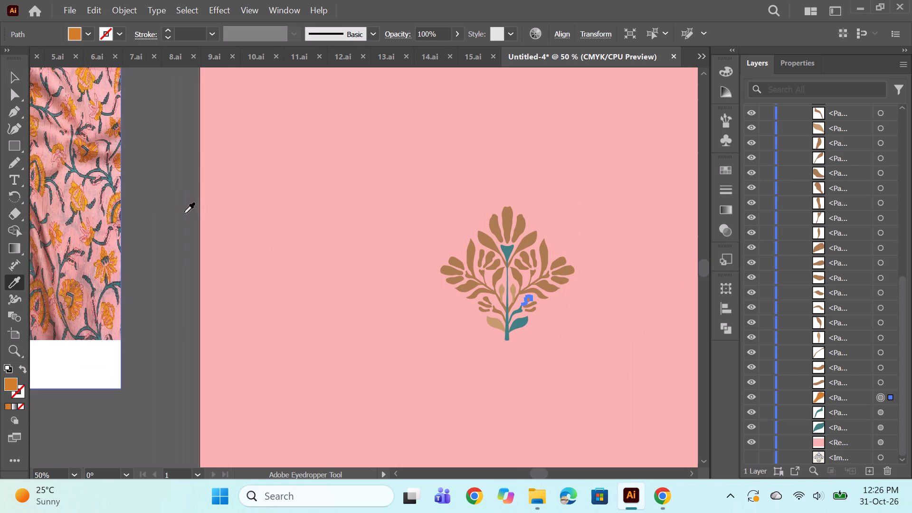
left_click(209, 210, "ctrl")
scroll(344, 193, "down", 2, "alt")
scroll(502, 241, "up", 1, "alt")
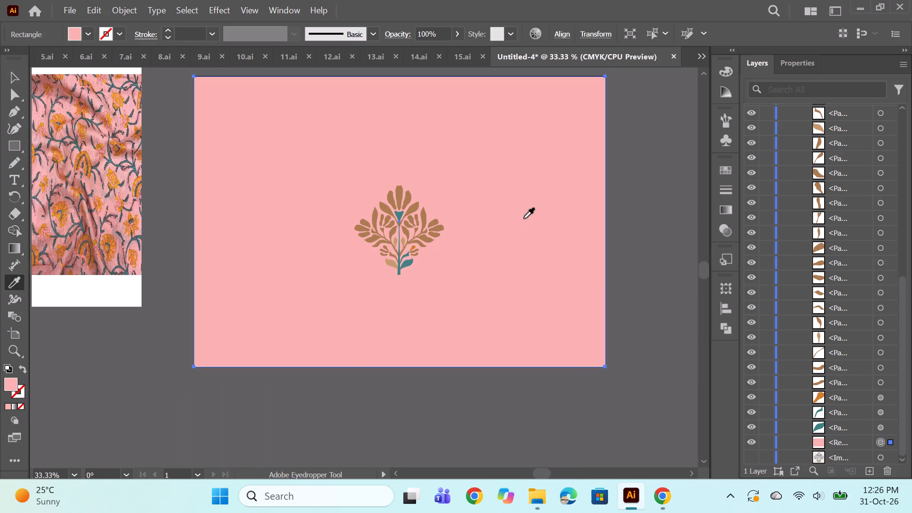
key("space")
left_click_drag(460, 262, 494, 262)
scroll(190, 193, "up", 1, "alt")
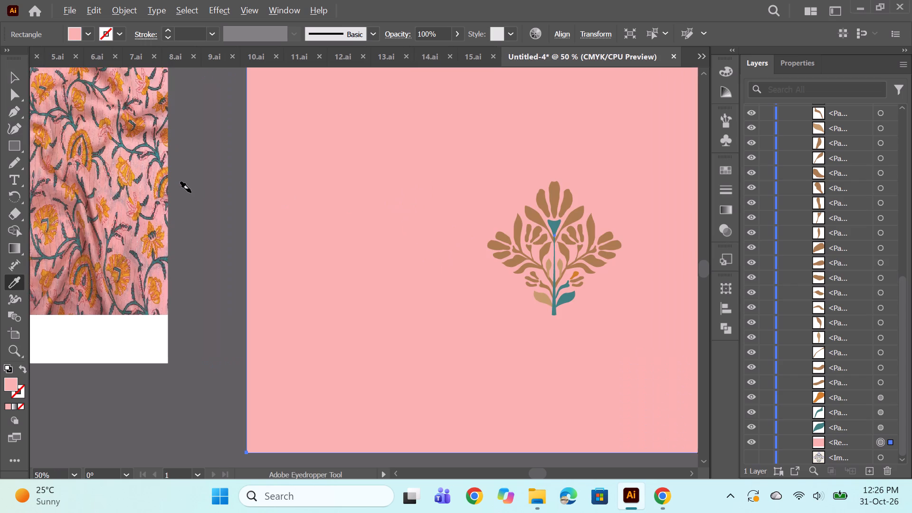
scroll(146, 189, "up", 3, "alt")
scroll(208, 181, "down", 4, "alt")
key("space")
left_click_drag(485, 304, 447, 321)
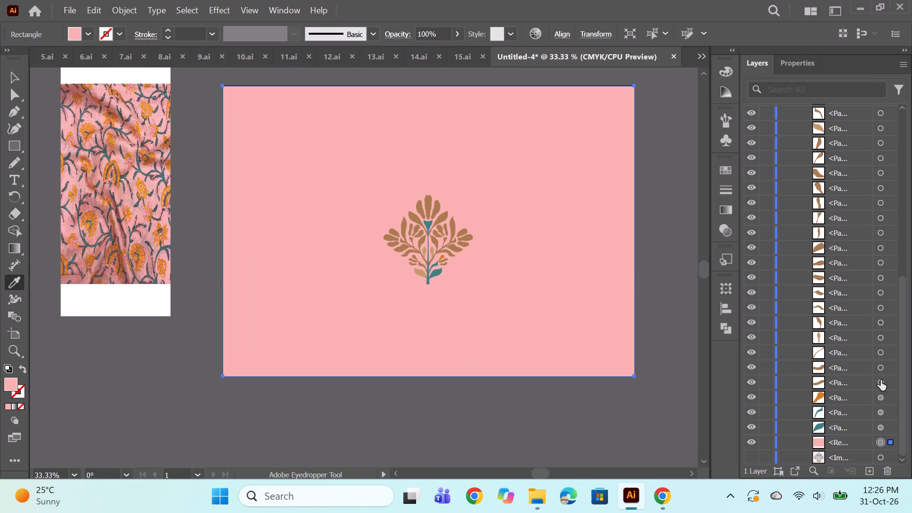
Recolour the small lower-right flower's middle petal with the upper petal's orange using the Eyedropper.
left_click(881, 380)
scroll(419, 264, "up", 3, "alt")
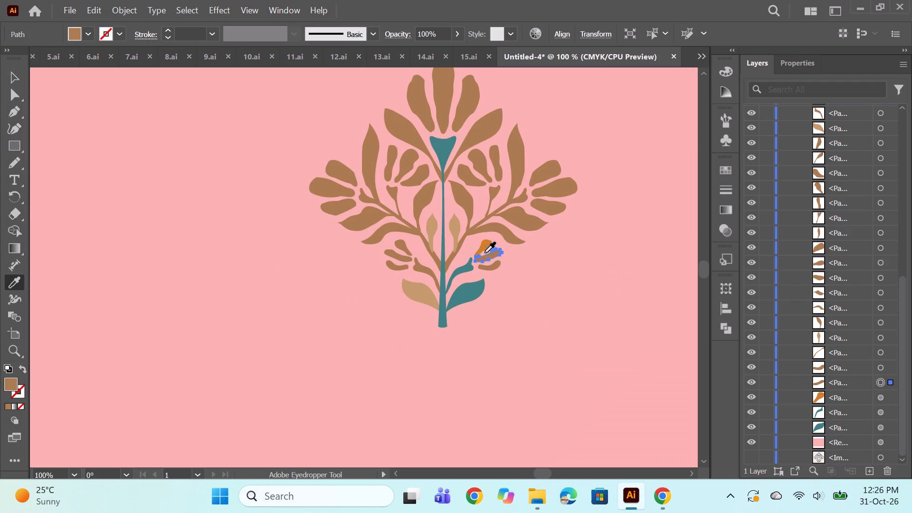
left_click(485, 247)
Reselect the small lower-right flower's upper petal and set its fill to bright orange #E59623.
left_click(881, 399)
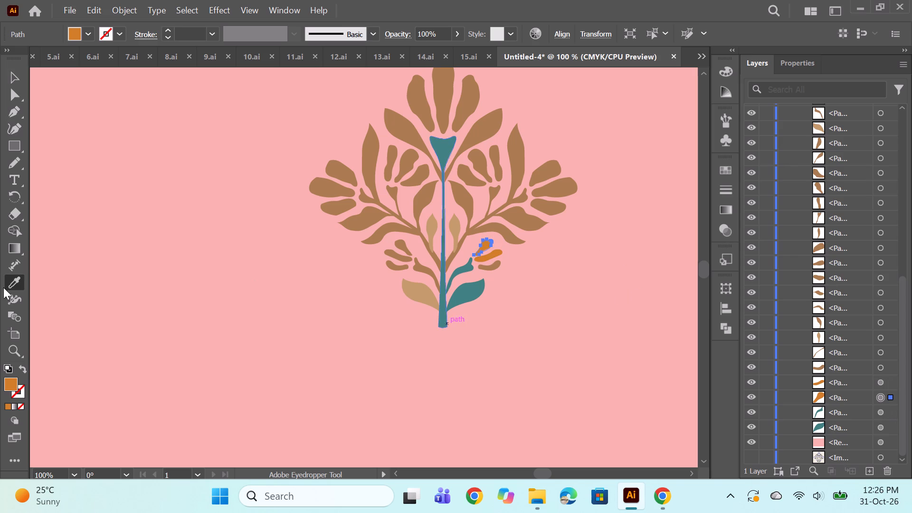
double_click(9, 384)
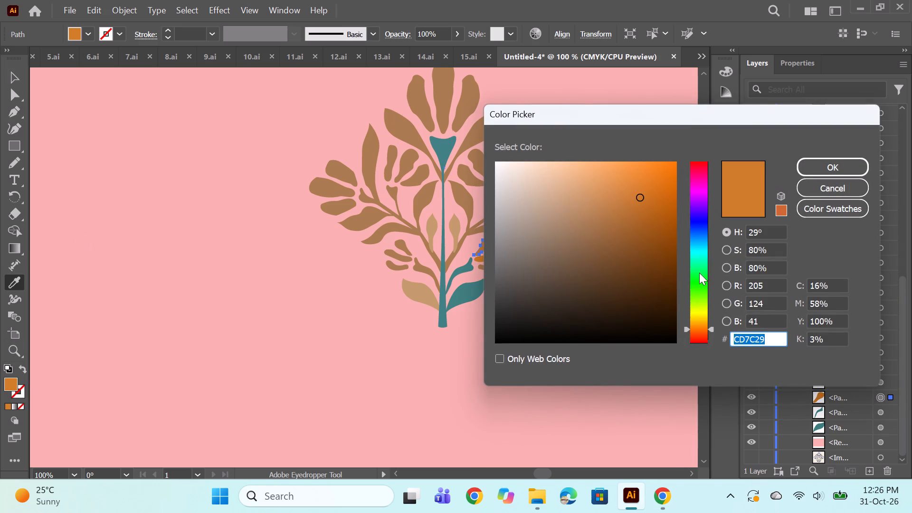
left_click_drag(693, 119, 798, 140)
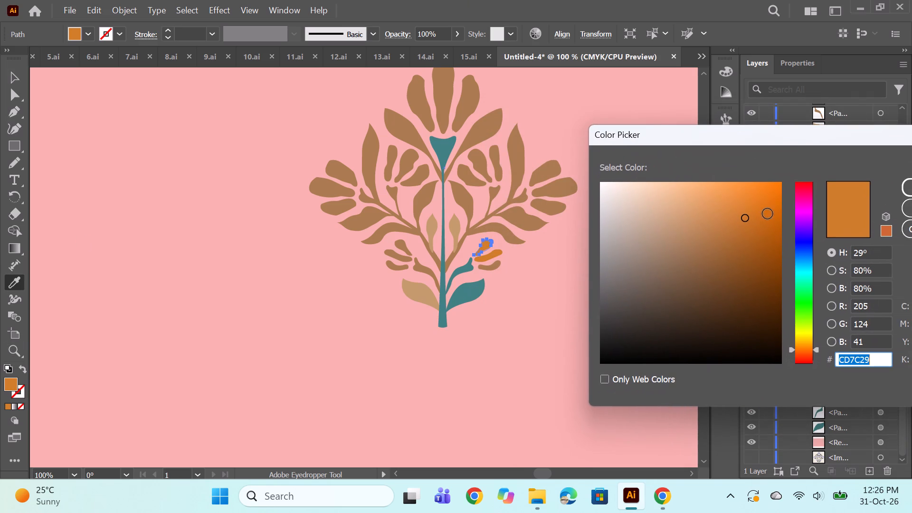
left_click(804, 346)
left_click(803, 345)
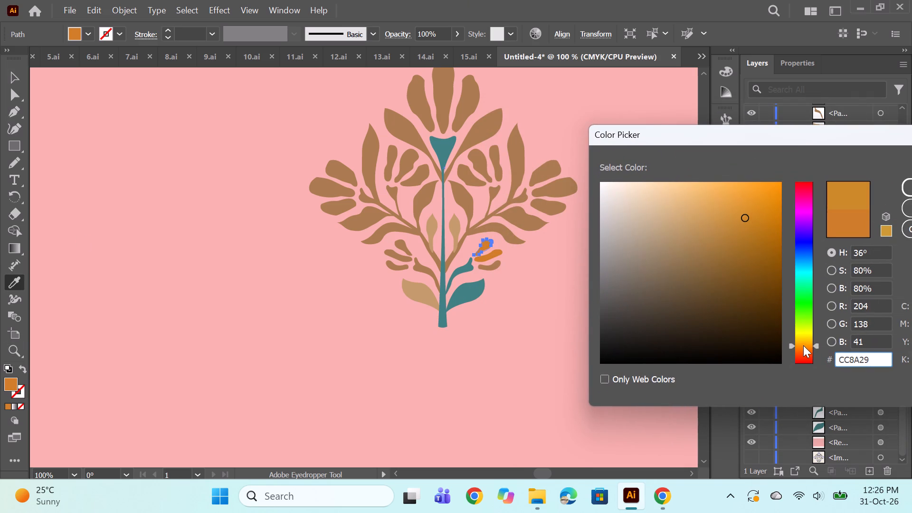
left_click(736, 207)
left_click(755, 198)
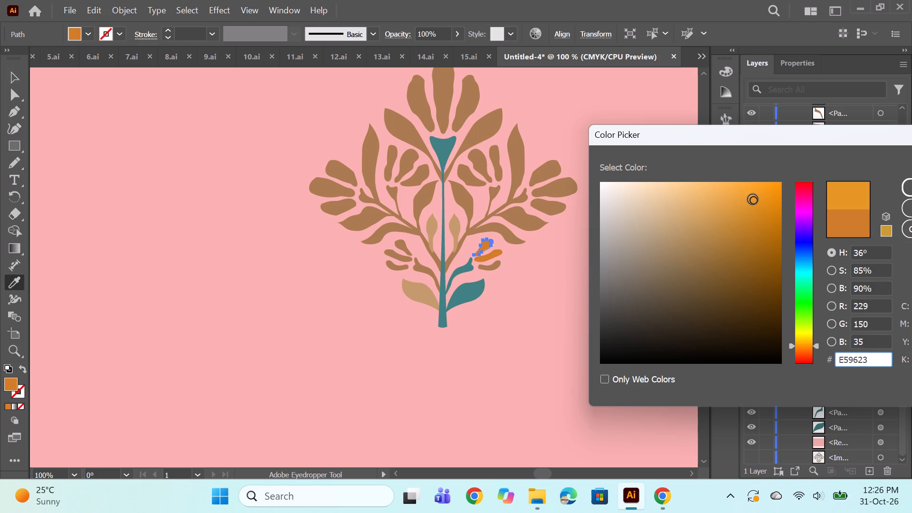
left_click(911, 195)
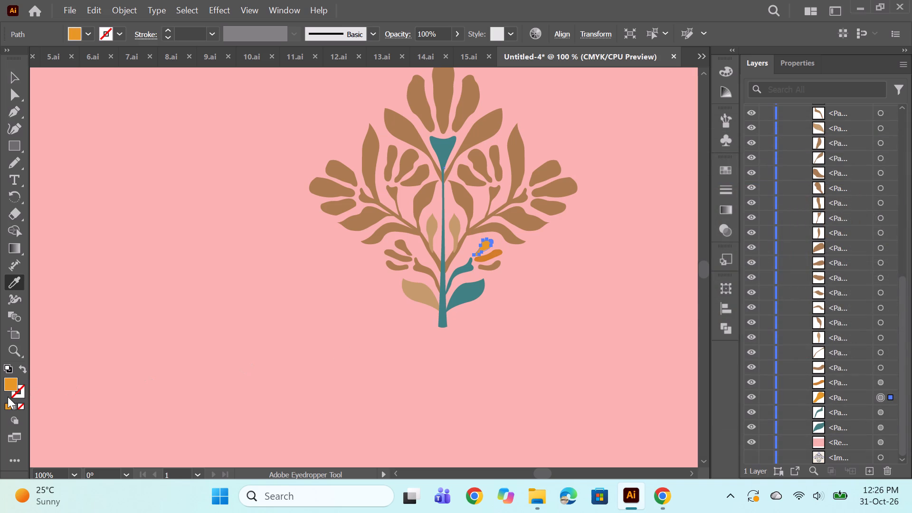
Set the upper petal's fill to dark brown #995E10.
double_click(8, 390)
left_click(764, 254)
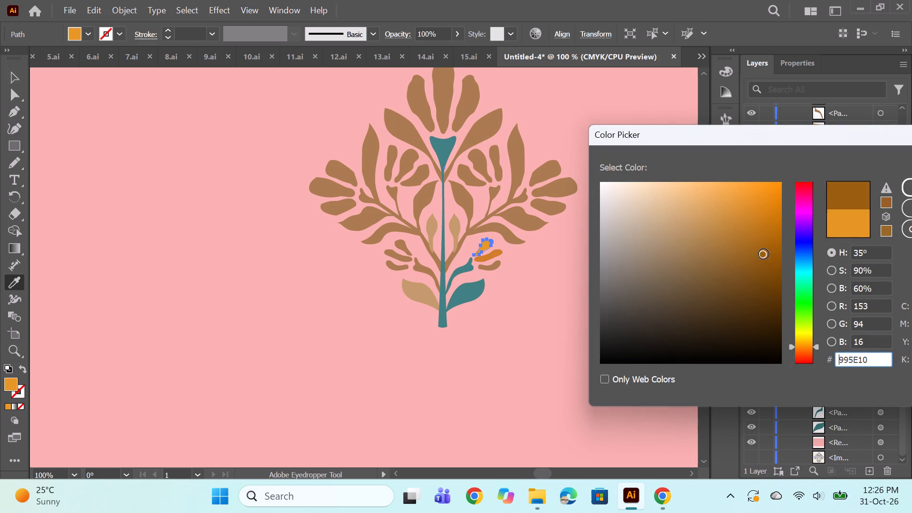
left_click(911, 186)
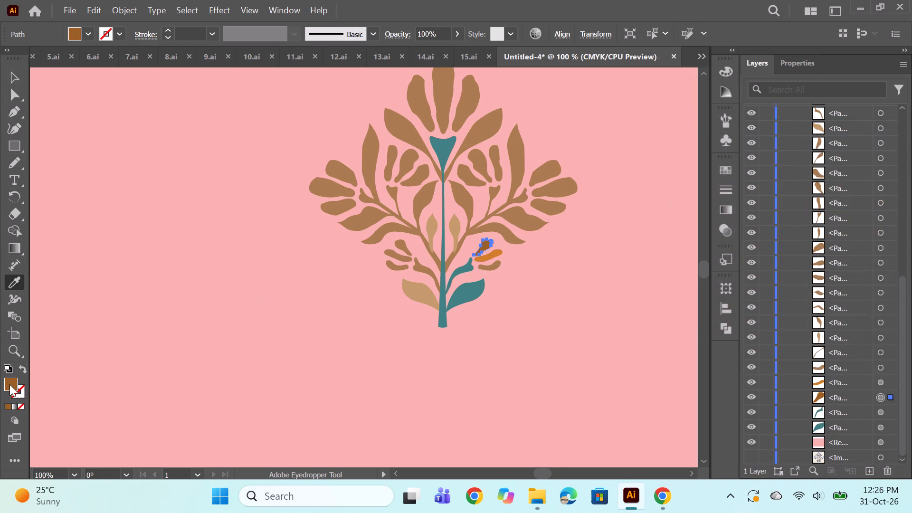
Set the upper petal's fill to rust brown #AF660E, leaving the petal deselected and undoing any accidentally sampled colour.
double_click(9, 384)
left_click(767, 238)
left_click(910, 182)
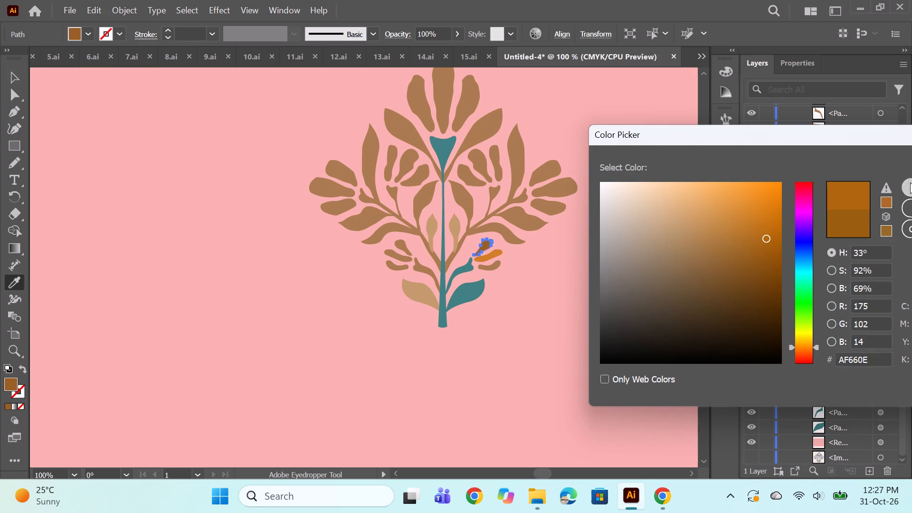
left_click(592, 280, "shift")
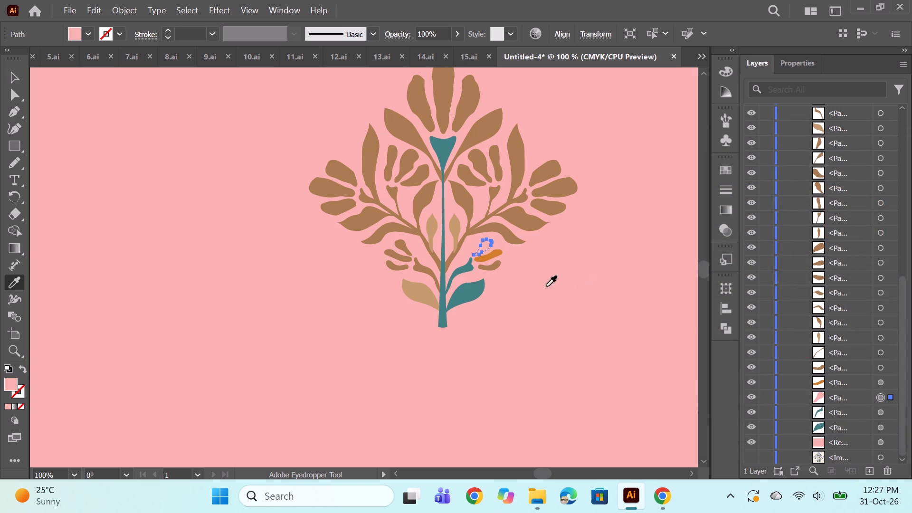
key("ctrl+z")
left_click(587, 288, "ctrl")
scroll(565, 279, "down", 2, "alt")
key("space")
left_click_drag(595, 352, 546, 360)
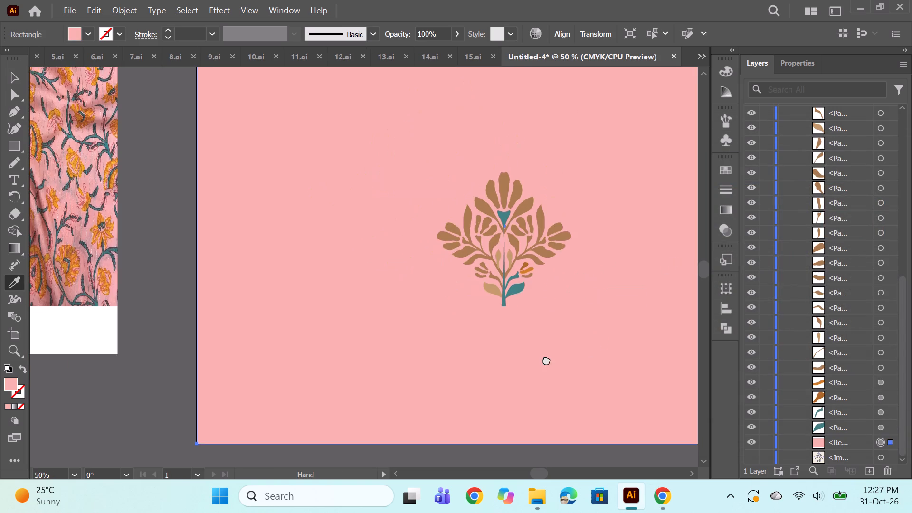
left_click_drag(546, 360, 437, 353)
Recolour the small lower-right flower's middle and lower petals with the upper petal's rust brown using the Eyedropper.
left_click(878, 384)
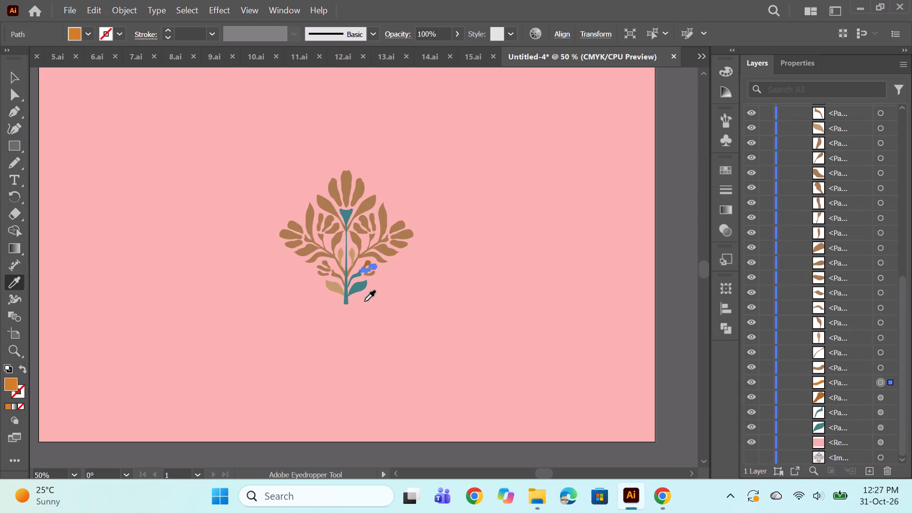
scroll(364, 292, "up", 2, "alt")
left_click(371, 236)
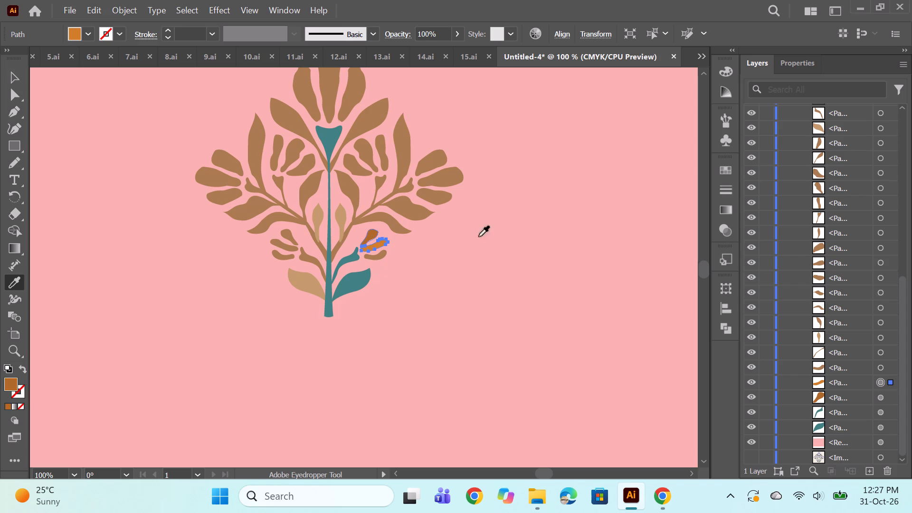
left_click(880, 369)
left_click(376, 248)
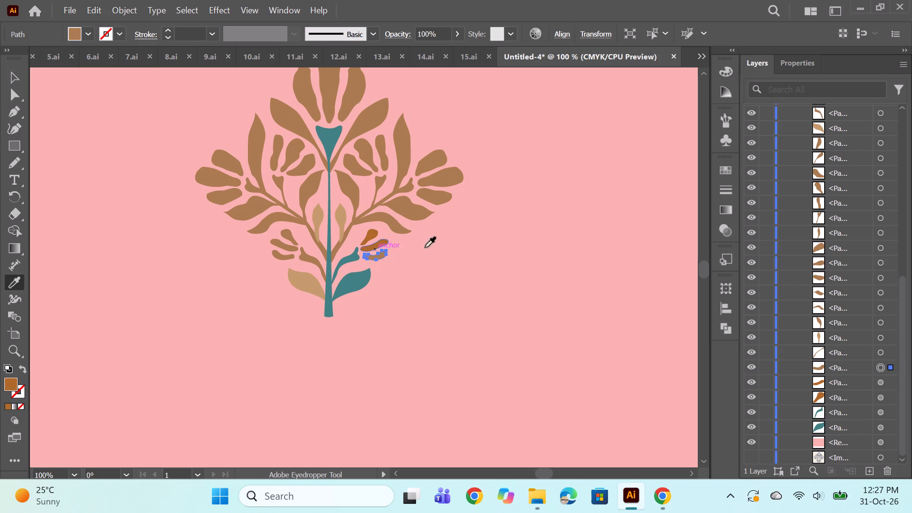
Recolour the long branch leading to the motif's right-hand flower with the base leaf's teal.
left_click(879, 350)
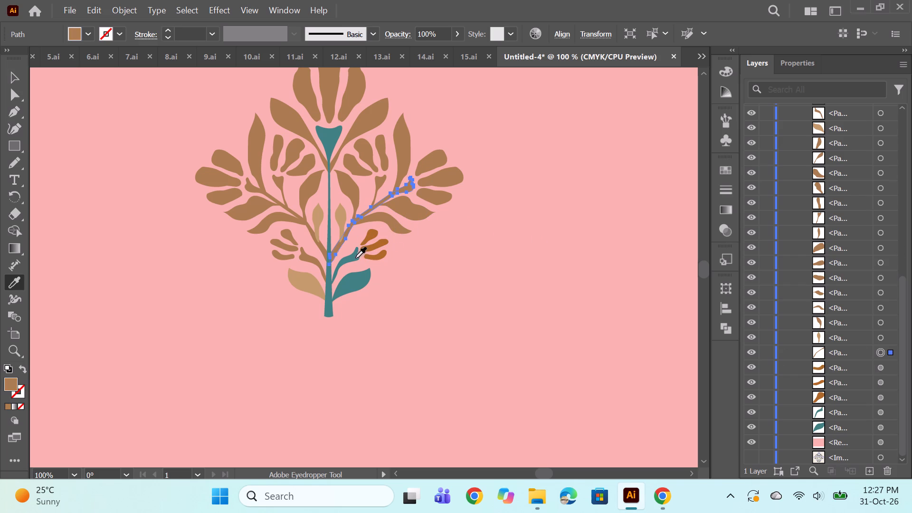
left_click(352, 284)
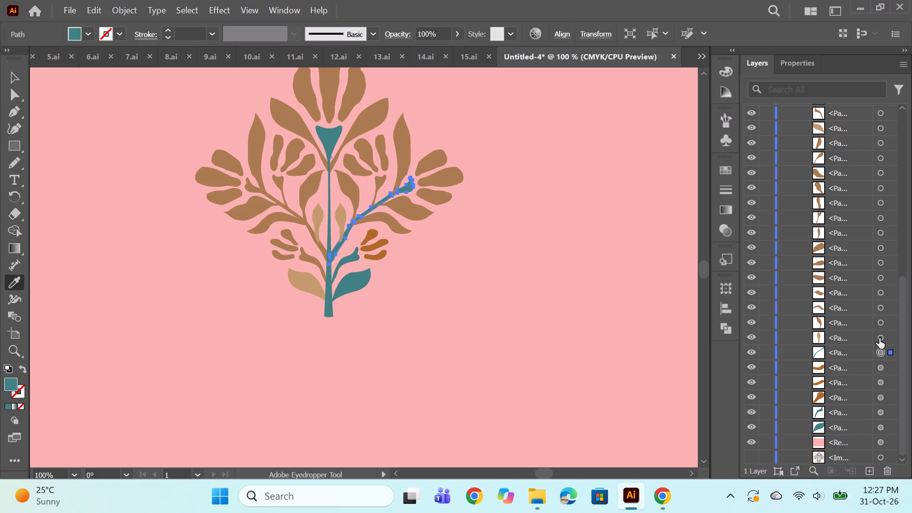
Set the fill of the small bud just right of the central stem to red #C12C26, leaving the bud deselected.
left_click(880, 338)
scroll(286, 371, "up", 3)
scroll(525, 294, "down", 1, "alt")
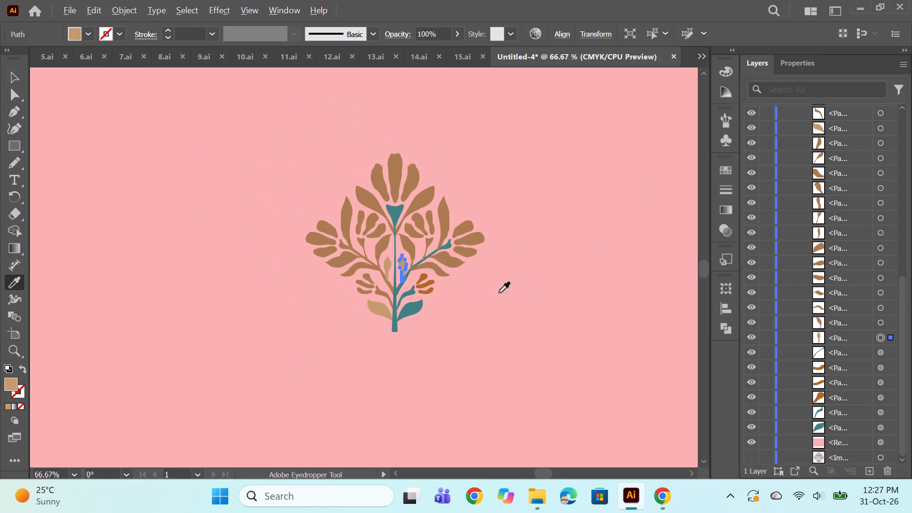
double_click(10, 387)
scroll(408, 323, "down", 1, "alt")
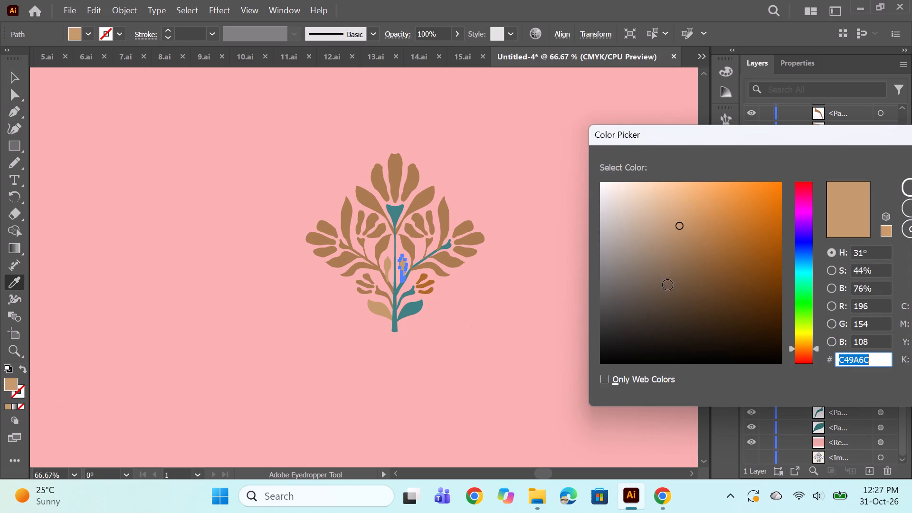
scroll(719, 261, "up", 1, "alt")
left_click(803, 181)
left_click(805, 359)
left_click(738, 228)
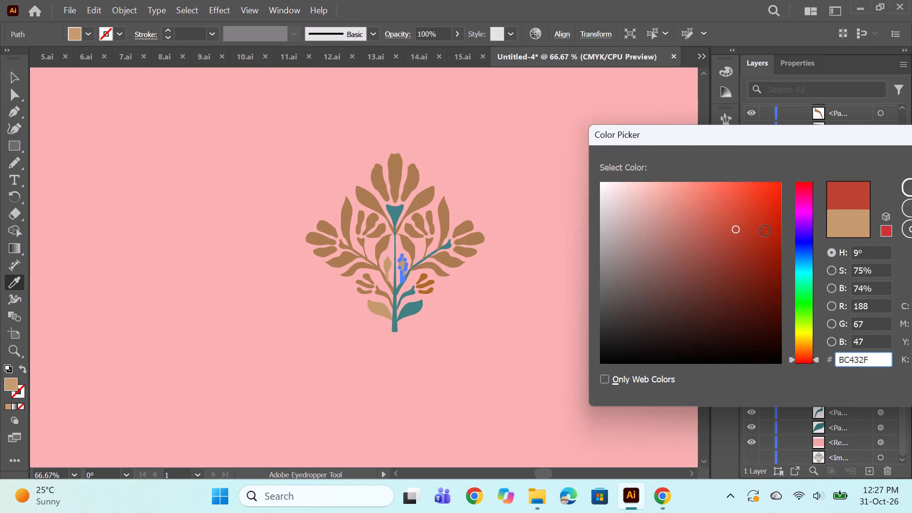
left_click(768, 225)
left_click(911, 184)
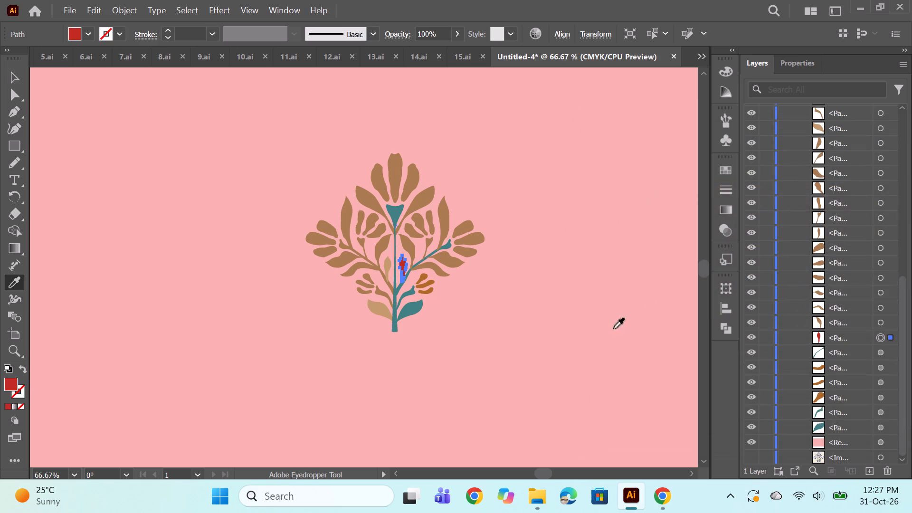
left_click(548, 321, "ctrl")
Recolour the inner leaf above the red bud with the base leaf's teal using the Eyedropper.
key("space")
left_click_drag(571, 352, 536, 351)
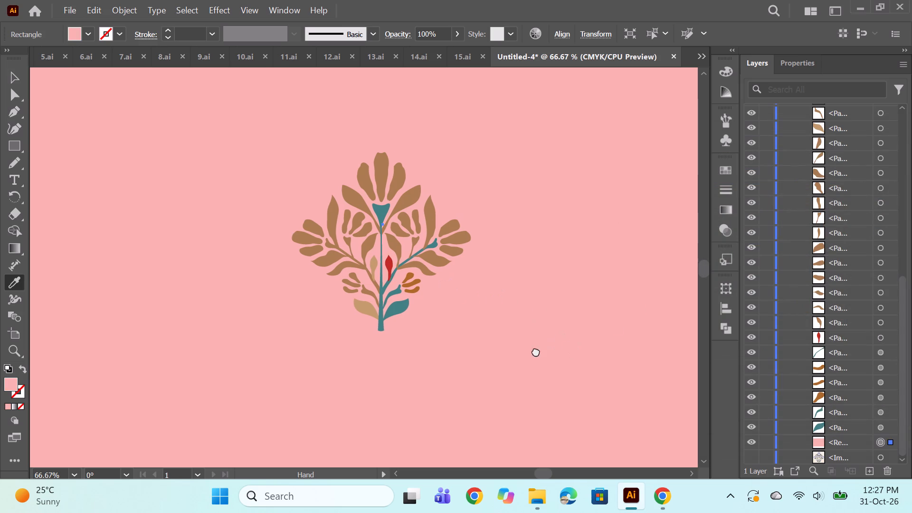
left_click_drag(536, 351, 510, 348)
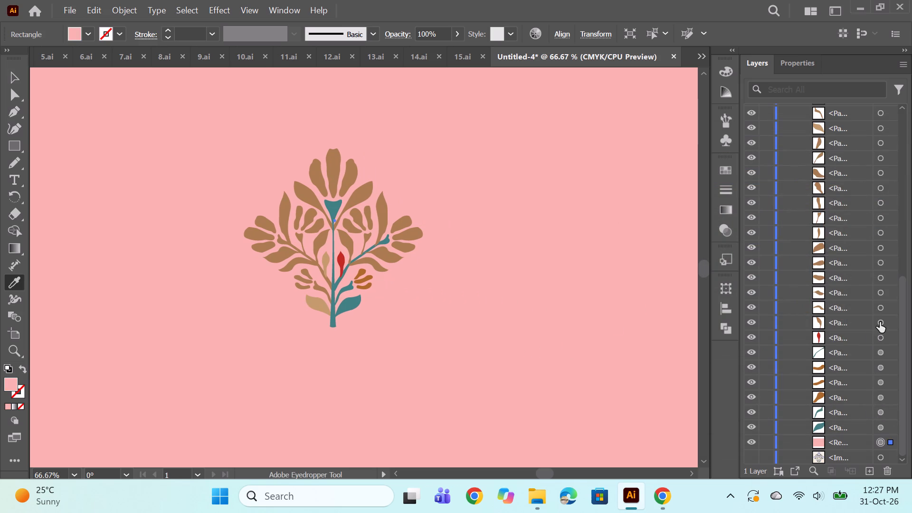
left_click(880, 322)
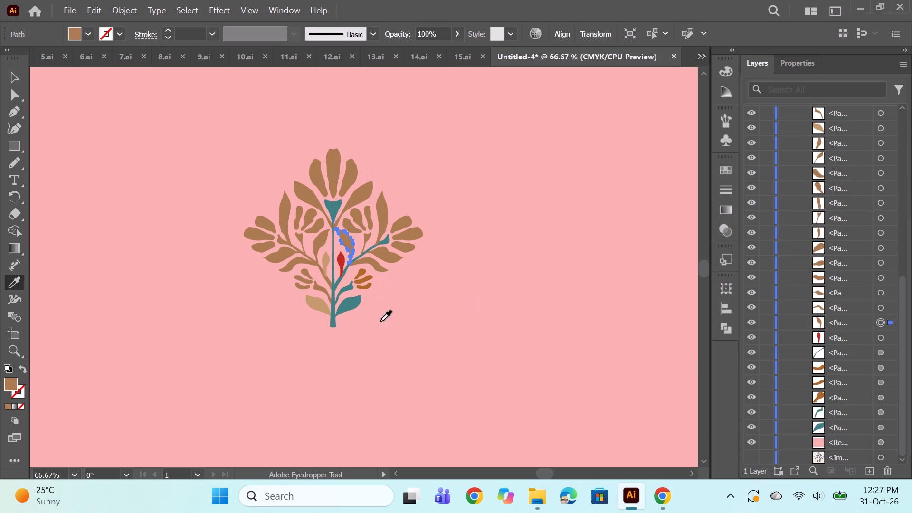
left_click(345, 306)
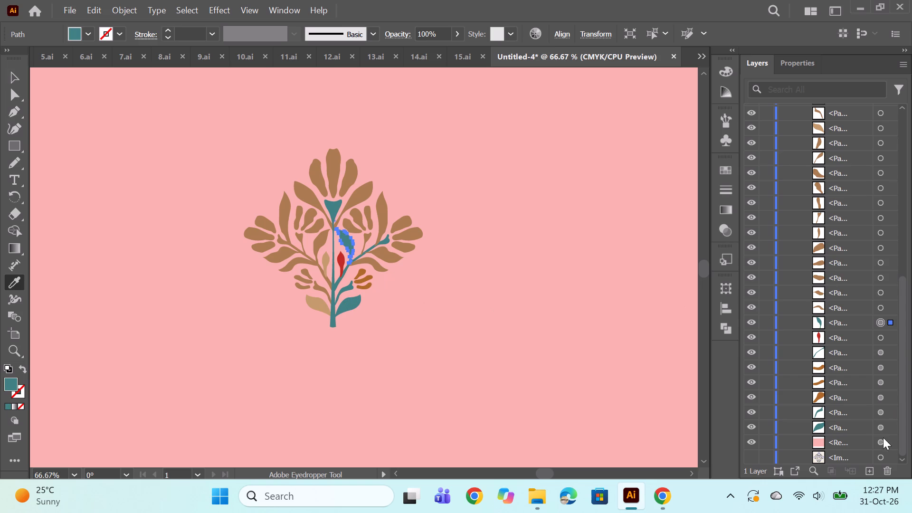
Set the fill of the small lower-right flower's stem to magenta #BA098C.
left_click(882, 412)
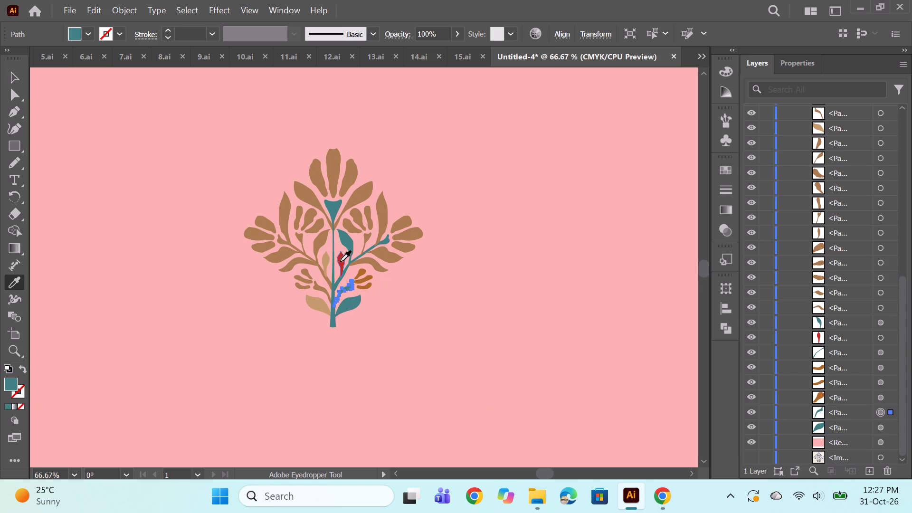
left_click(340, 261)
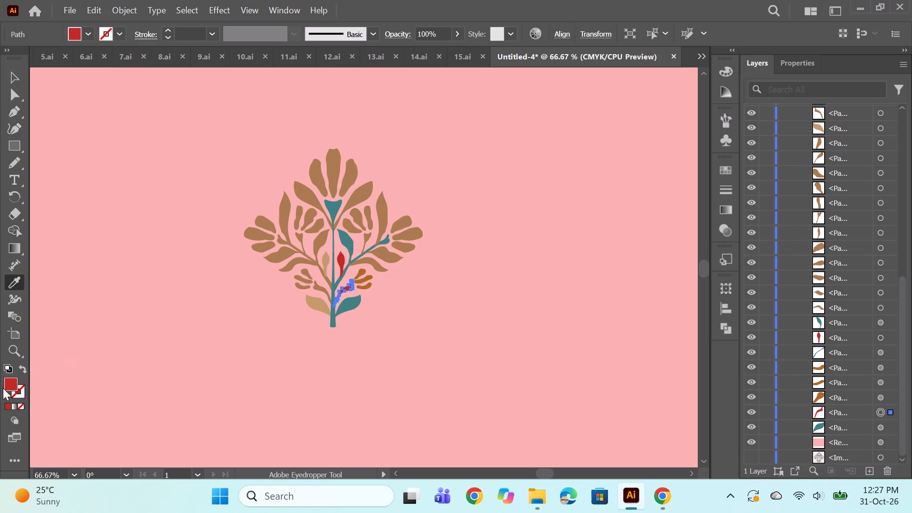
double_click(9, 385)
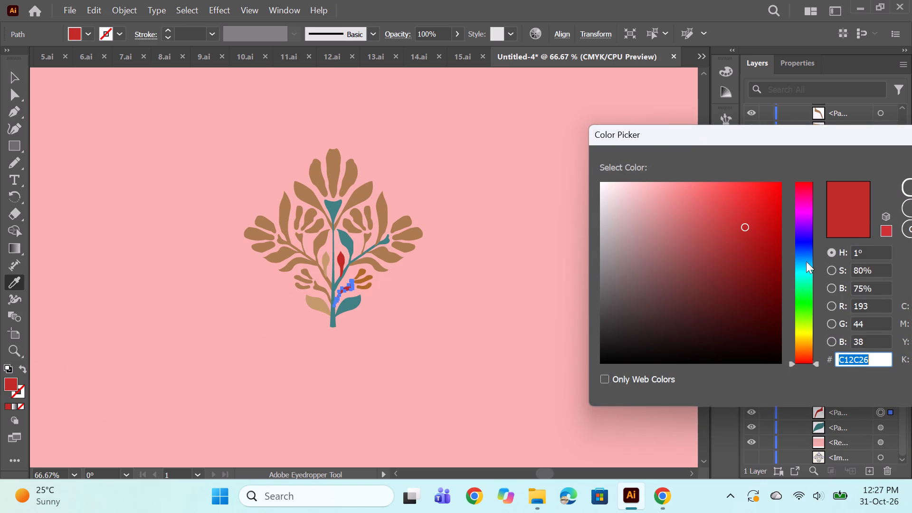
left_click(807, 217)
left_click(806, 213)
left_click(806, 203)
left_click(804, 211)
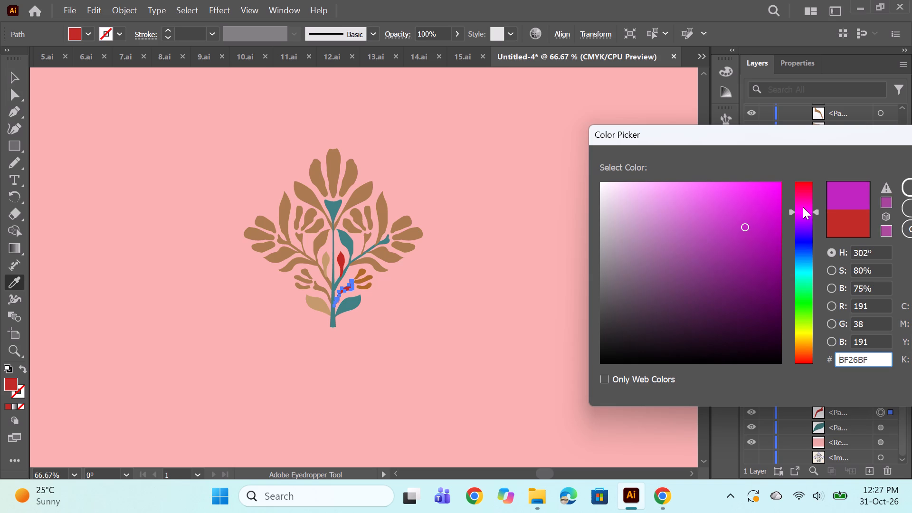
left_click(803, 207)
left_click(802, 203)
left_click(717, 209)
left_click(749, 252)
left_click(733, 246)
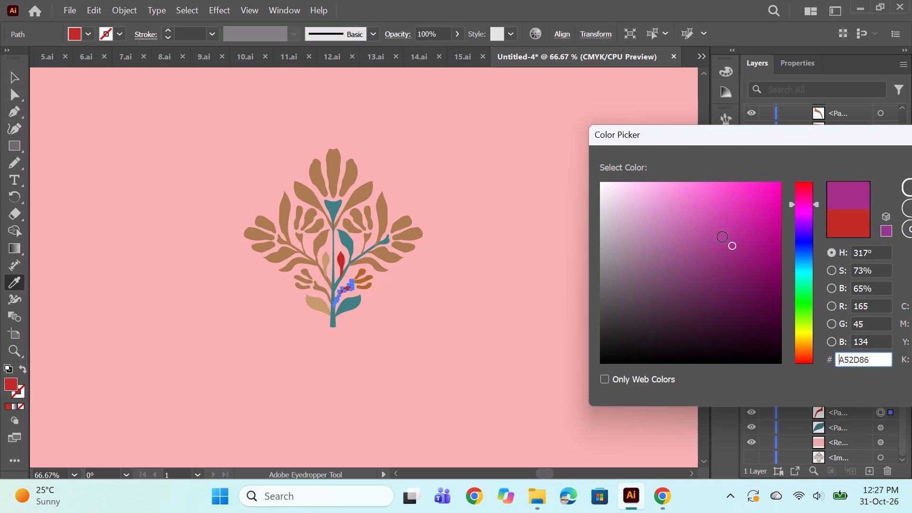
left_click(734, 230)
left_click(773, 229)
left_click(906, 190)
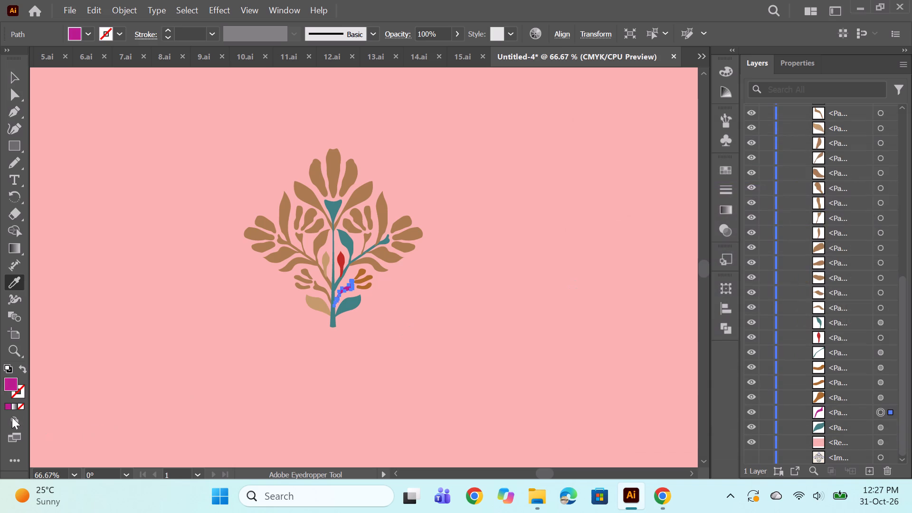
Shift the small lower-right flower stem's fill to a pinker magenta with hue 324°, leaving the stem deselected.
double_click(10, 385)
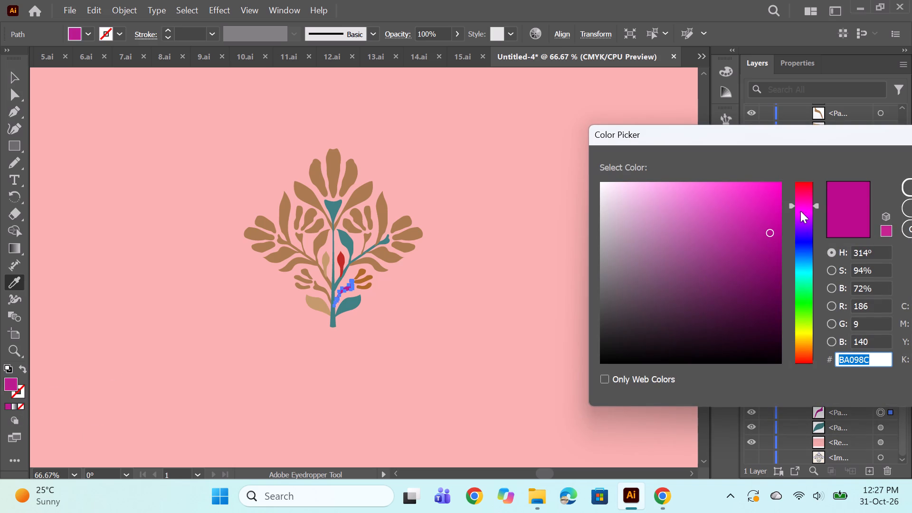
left_click(806, 201)
left_click(803, 200)
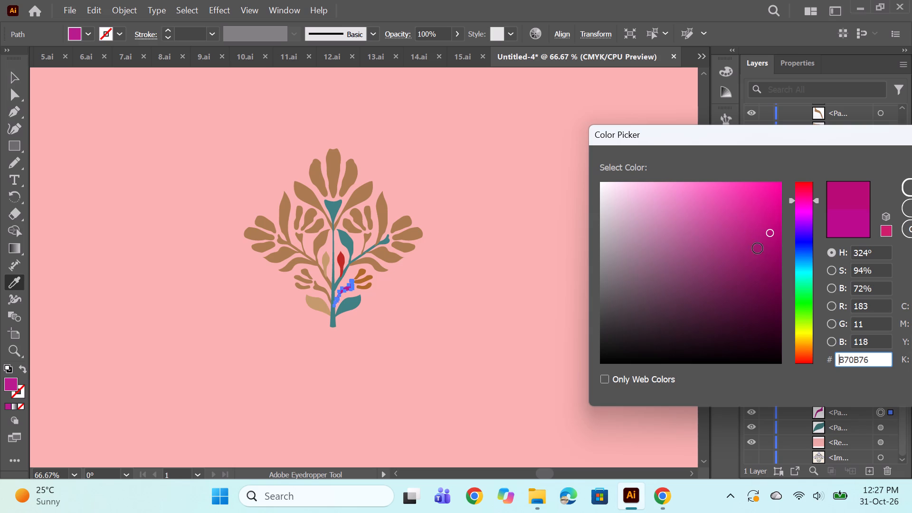
left_click(759, 228)
left_click(911, 191)
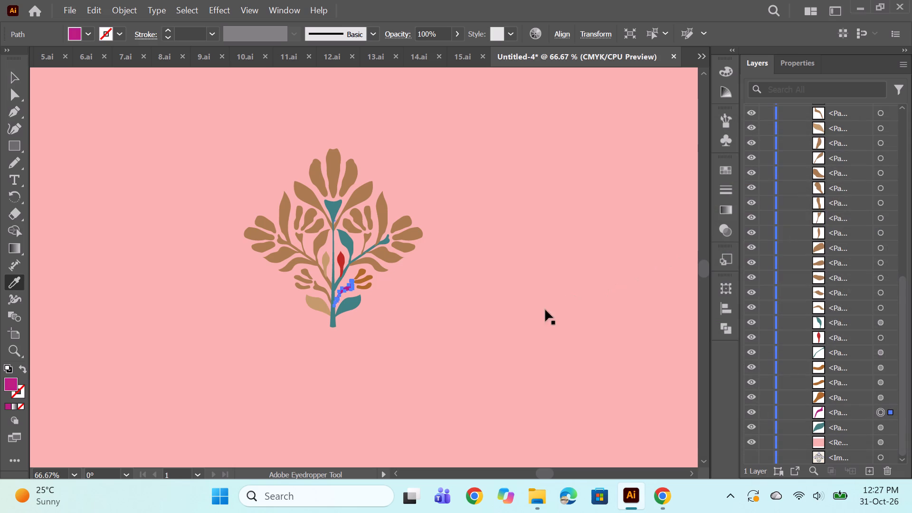
left_click(527, 310, "ctrl")
scroll(471, 310, "down", 3, "alt")
scroll(481, 289, "up", 2, "alt")
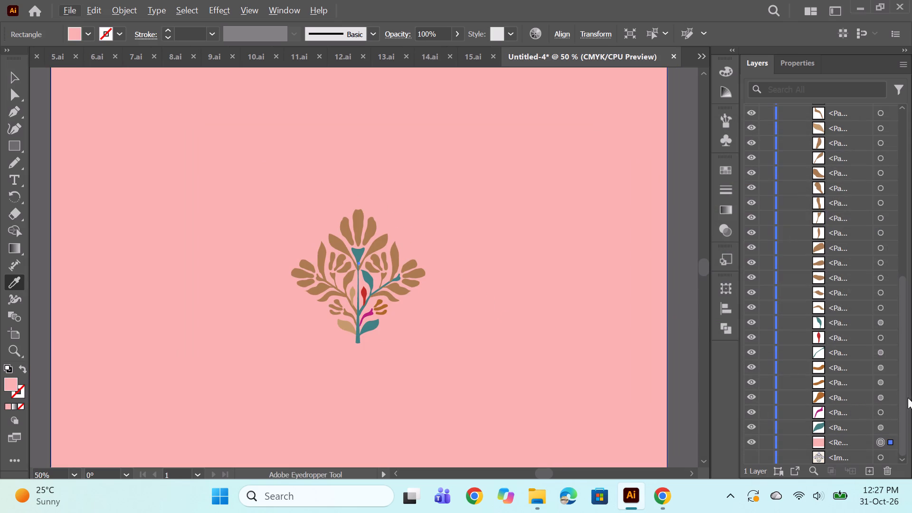
Move the teal right-hand branch's path up the layer order to directly beneath the central stem's path.
left_click_drag(838, 349, 829, 211)
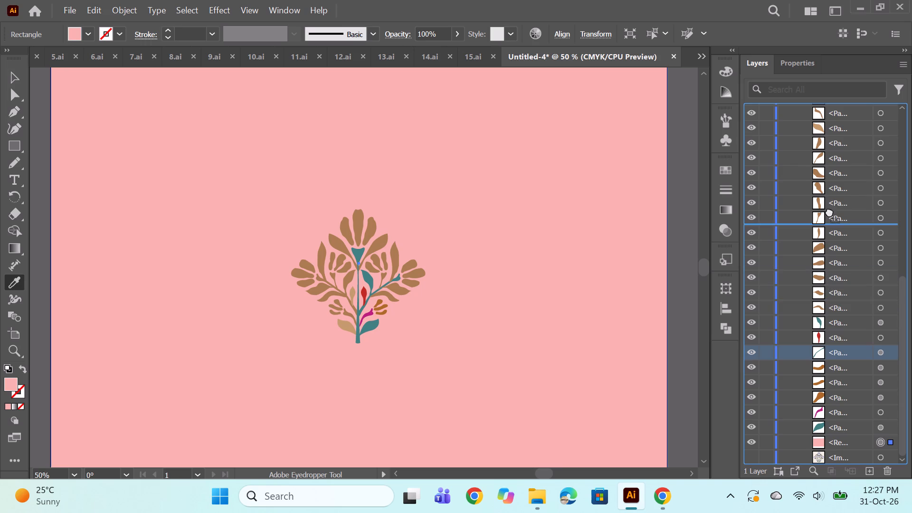
left_click_drag(829, 211, 861, 123)
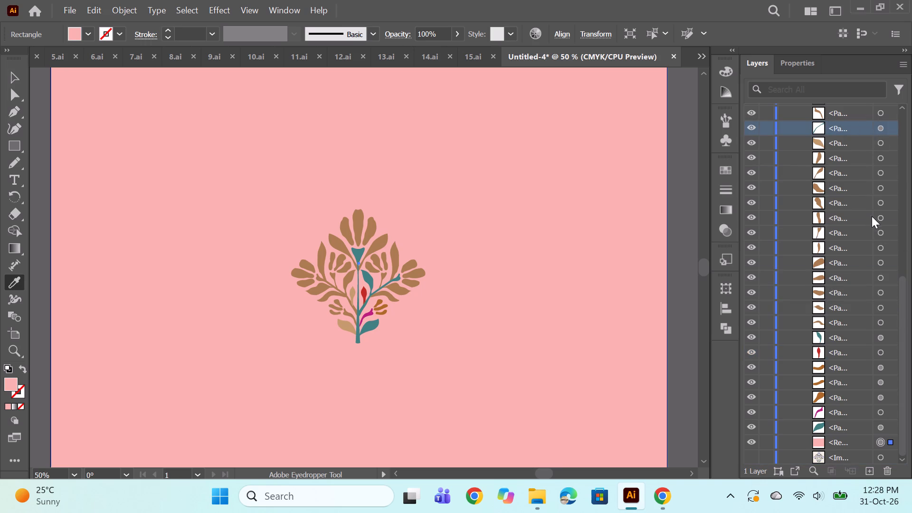
scroll(872, 212, "up", 3)
left_click_drag(855, 264, 849, 132)
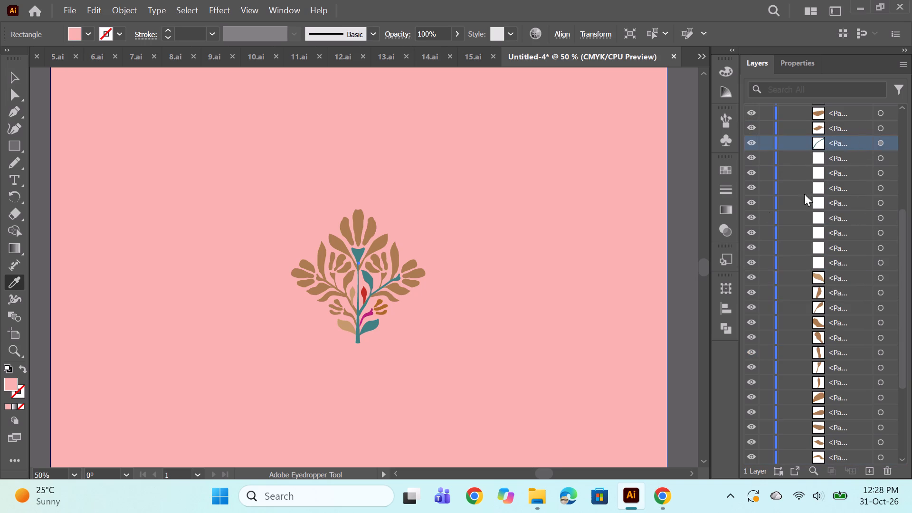
scroll(883, 206, "up", 4)
left_click_drag(831, 323, 857, 158)
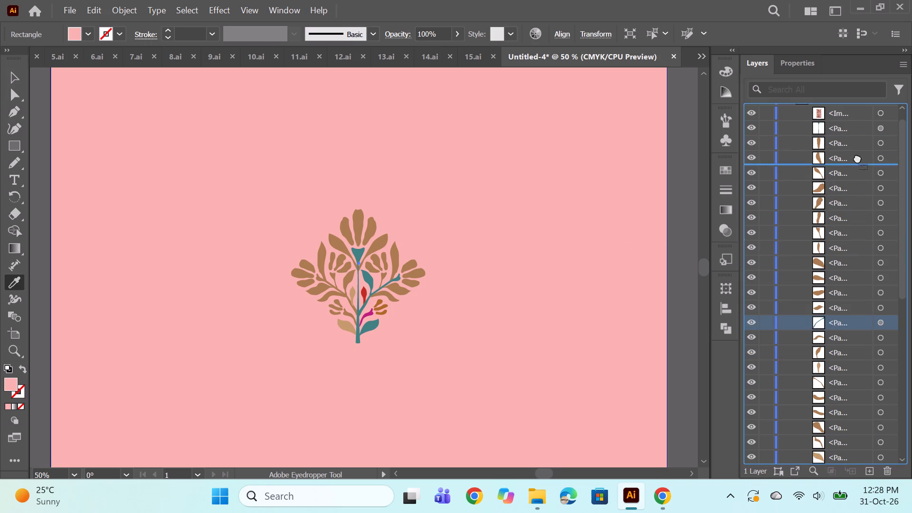
left_click_drag(857, 158, 857, 138)
Move the left-hand branch's path up the layer order to directly beneath the right-hand branch's path.
scroll(849, 187, "down", 7)
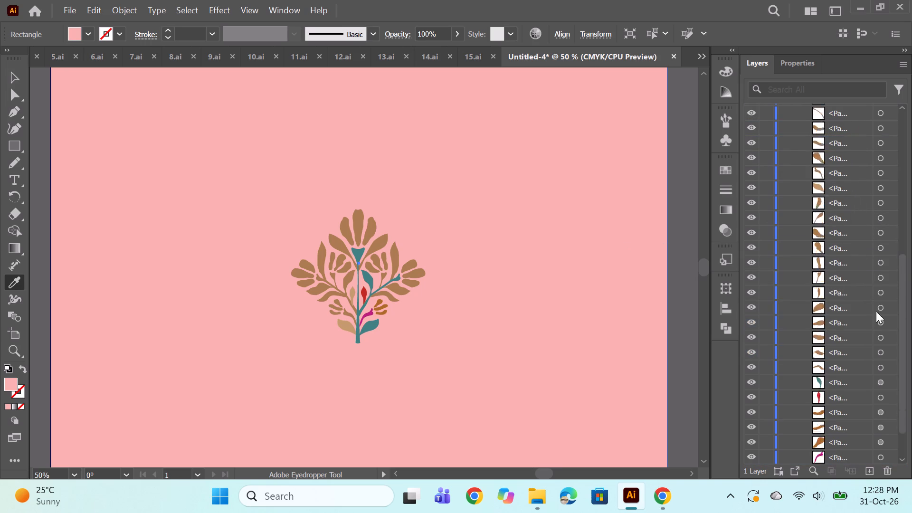
scroll(876, 311, "down", 1)
scroll(854, 306, "up", 3)
left_click_drag(847, 201, 848, 171)
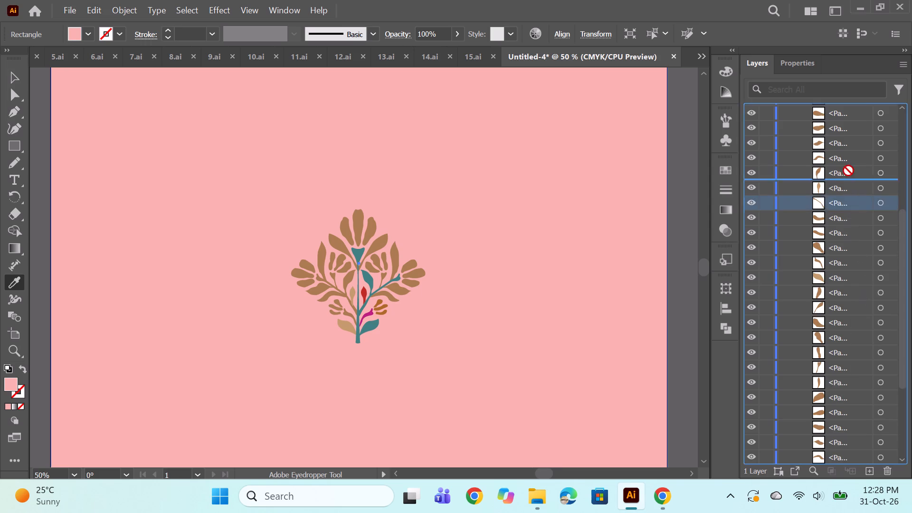
left_click_drag(848, 171, 848, 170)
scroll(853, 181, "up", 3)
left_click_drag(840, 307, 841, 184)
scroll(854, 195, "up", 3)
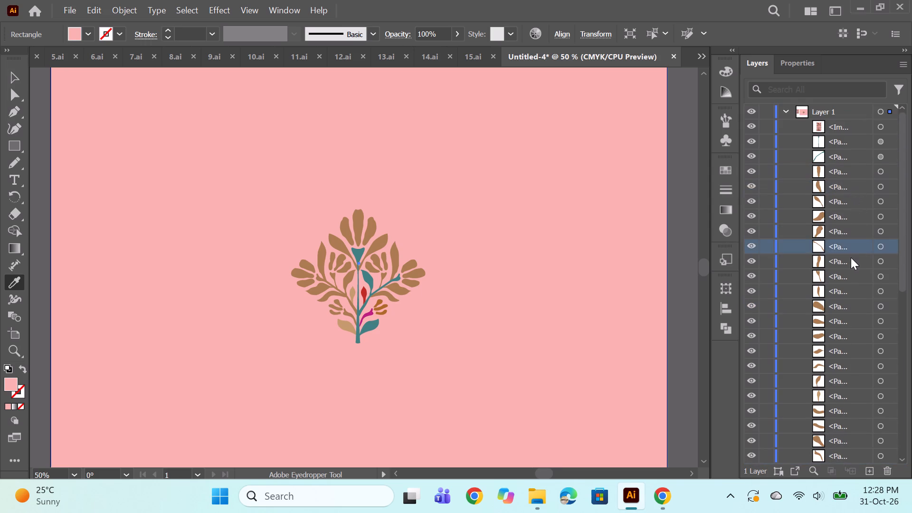
left_click_drag(850, 248, 850, 164)
Recolour the right branch's lower leaf with the inner leaf's teal and its upper leaf with the bud's red using the Eyedropper.
scroll(843, 280, "down", 10)
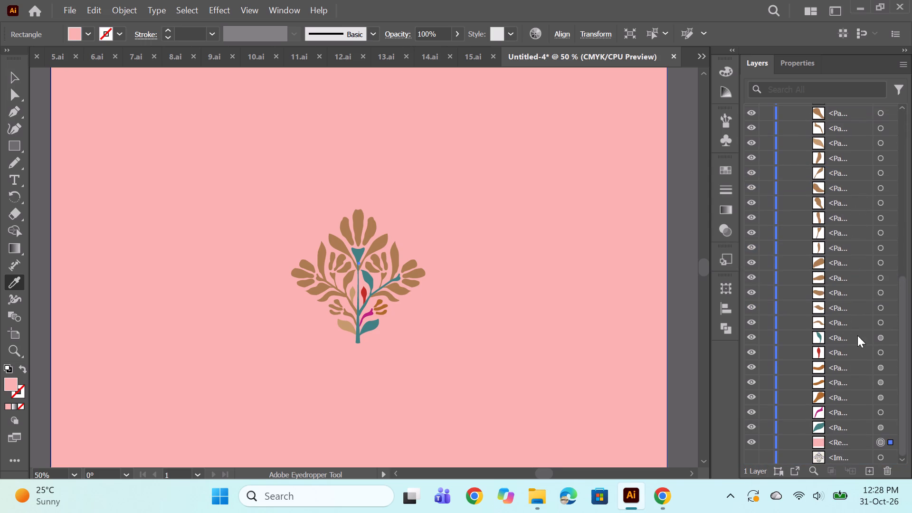
scroll(857, 335, "down", 3)
scroll(424, 275, "up", 2, "alt")
scroll(577, 306, "down", 3)
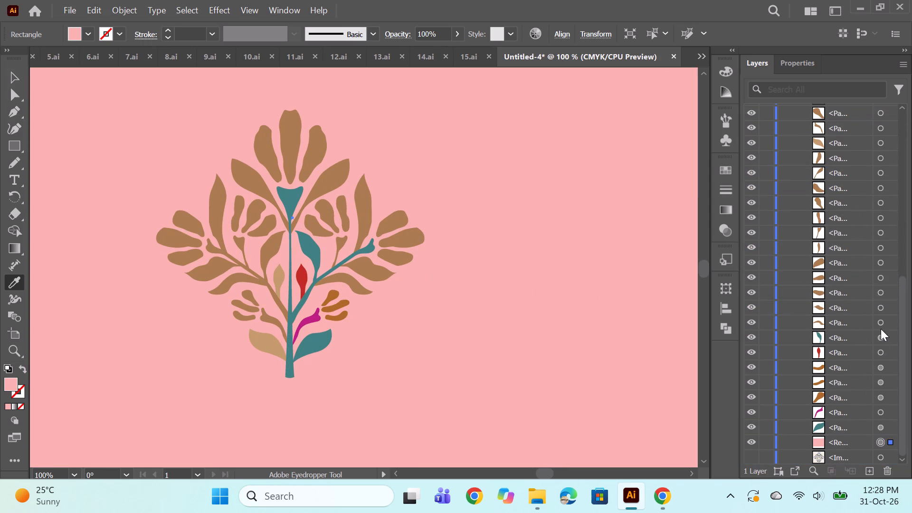
left_click(882, 323)
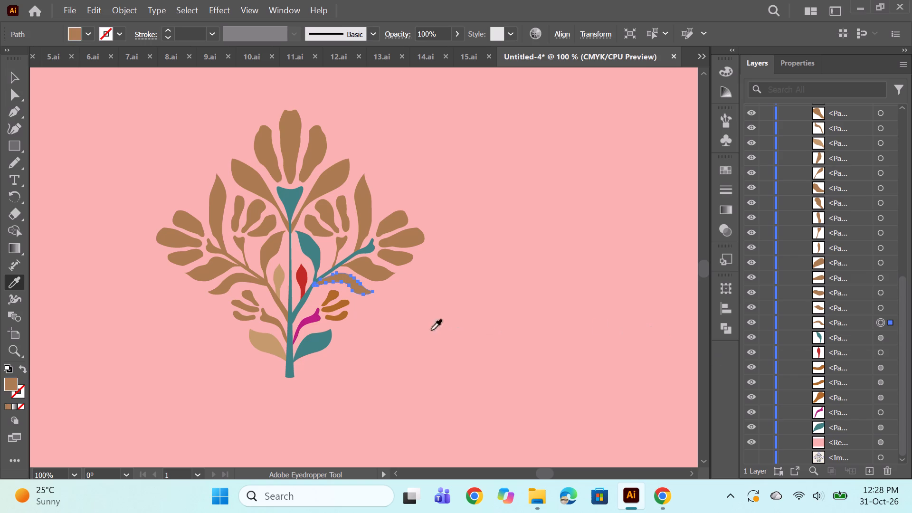
left_click(313, 255)
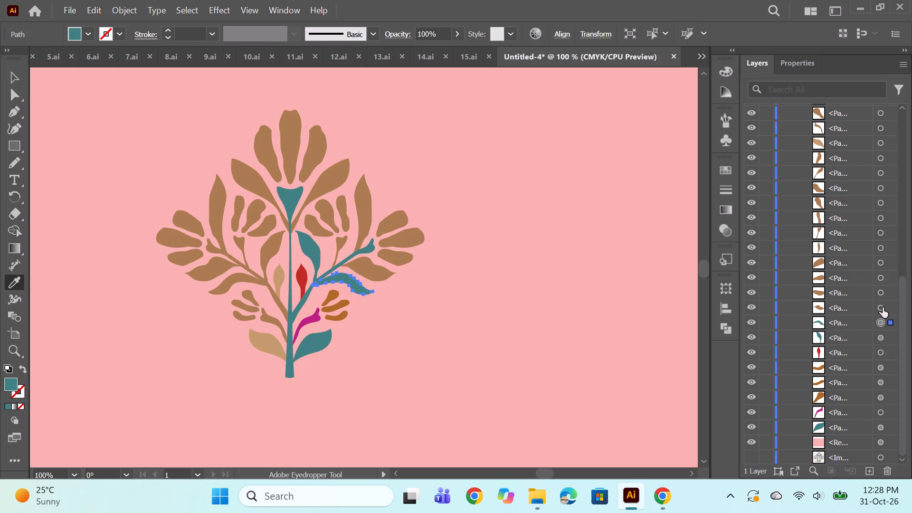
left_click(882, 307)
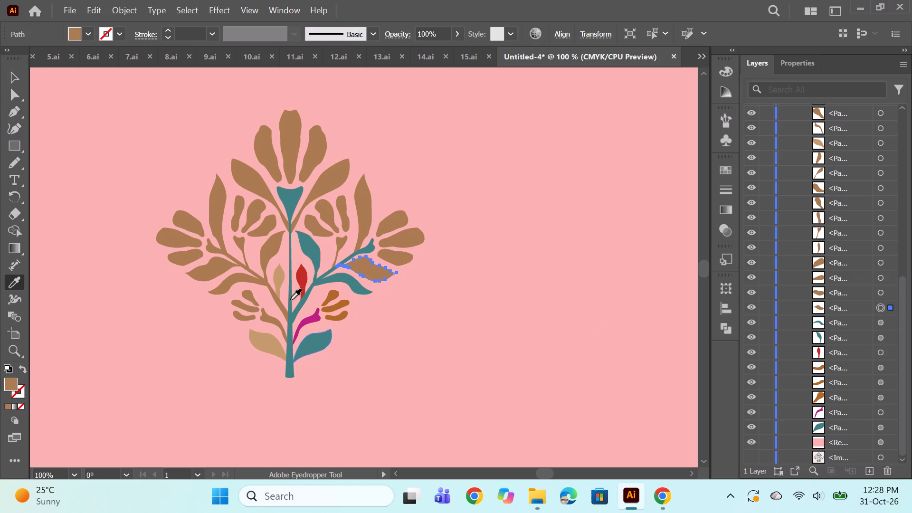
left_click(300, 277)
Recolour the outer right flower's lower and middle petals with the small lower-right flower's rust-brown using the Eyedropper.
left_click(881, 295)
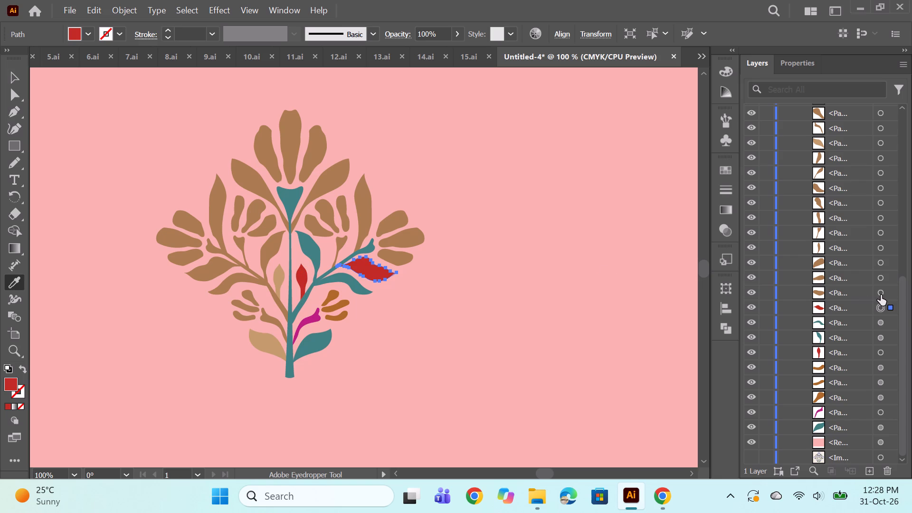
left_click(330, 297)
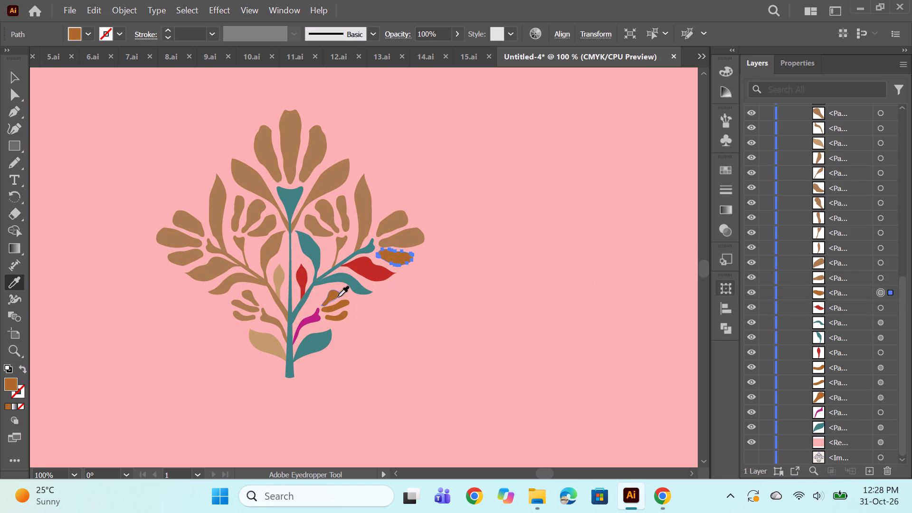
left_click(878, 275)
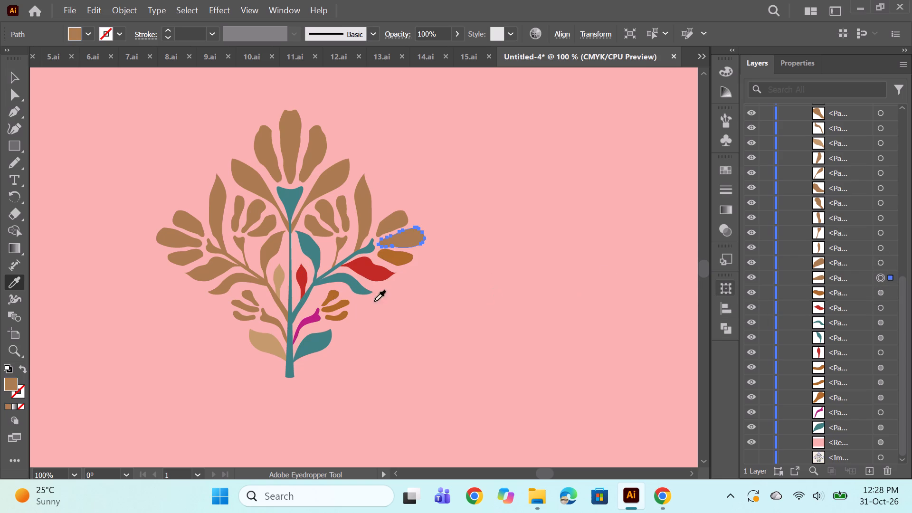
left_click(328, 296)
Recolour the right branch's tall upright leaf with the bud's red and the inner flower's stem with the lower flower stem's magenta.
left_click(878, 248)
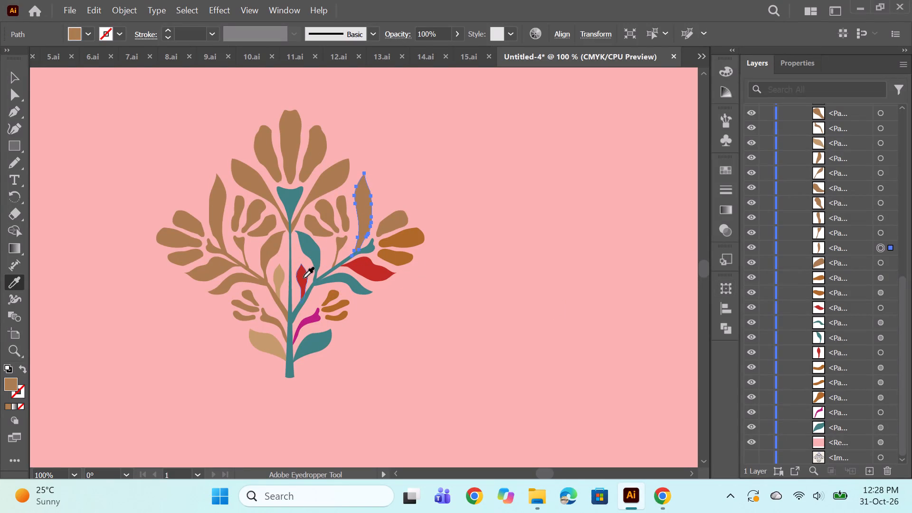
left_click(303, 278)
left_click(879, 230)
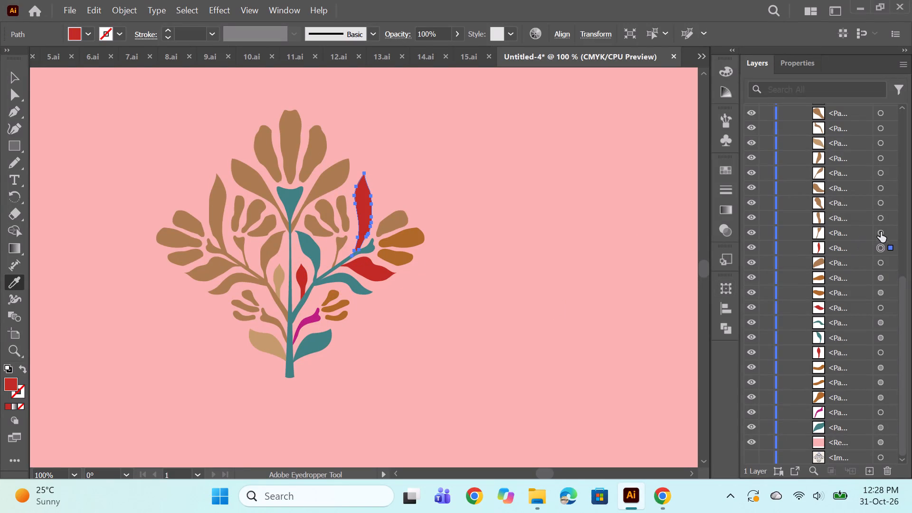
left_click(304, 320)
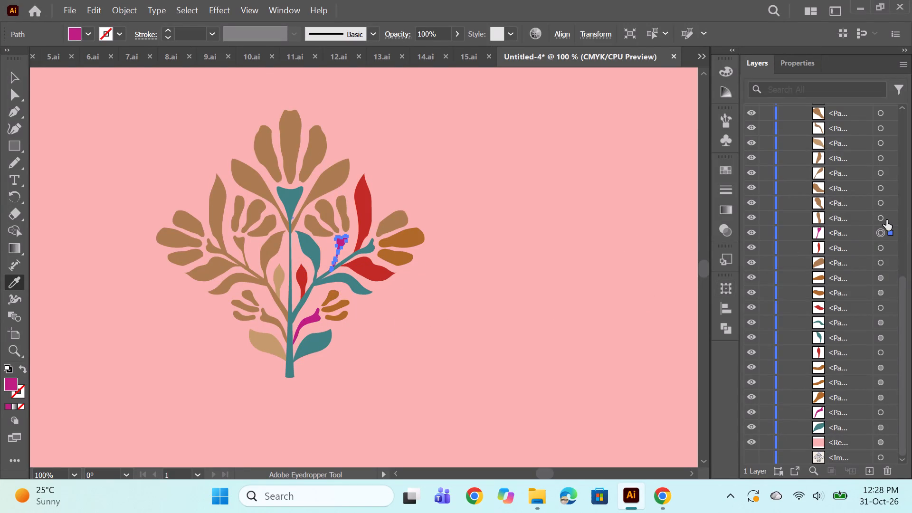
Recolour the inner right flower's three petals and the outer right flower's upper petal with the rust-brown of the recoloured petals.
left_click(884, 218)
left_click(409, 245)
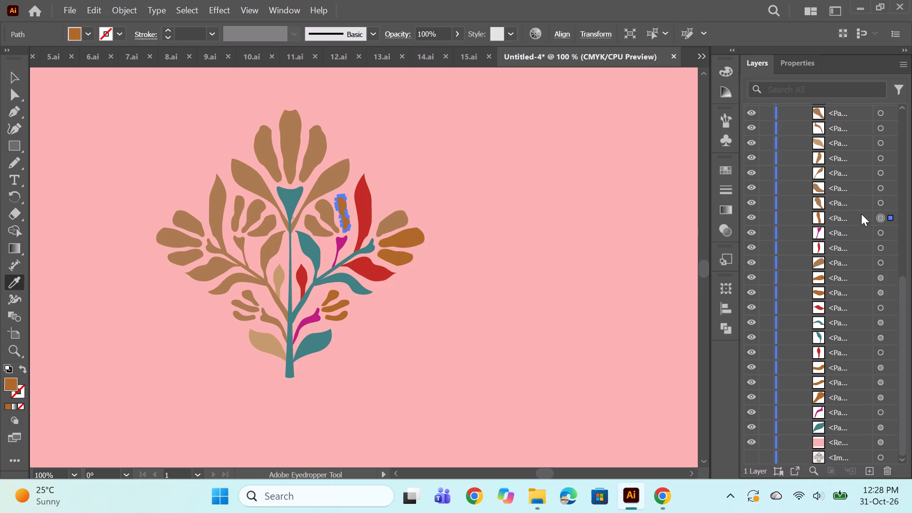
left_click(878, 202)
left_click(405, 242)
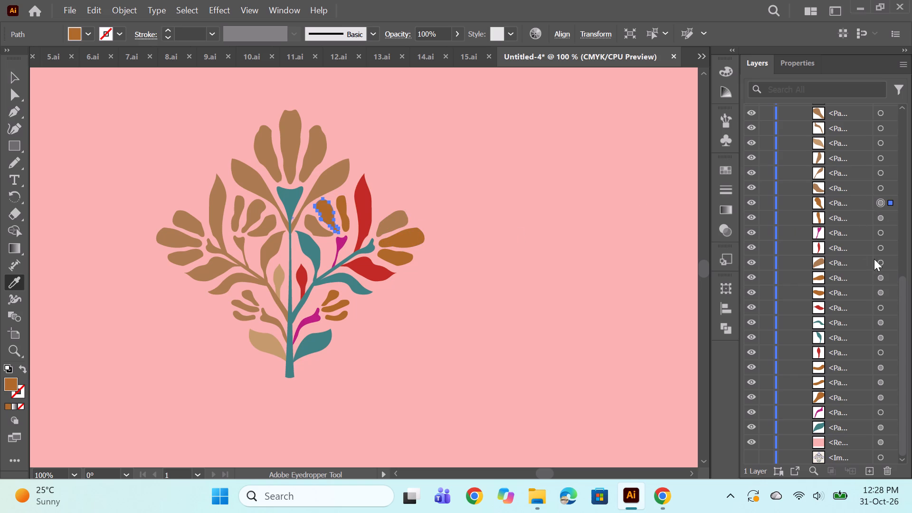
left_click(882, 261)
left_click(401, 242)
left_click(883, 186)
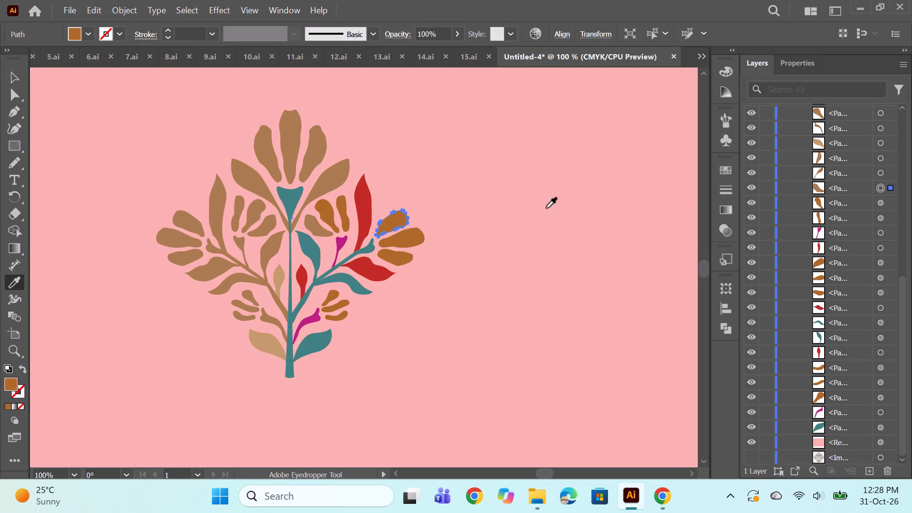
left_click(389, 228)
Recolour the leaf right of the top flower with the inner stem's magenta and the top flower's right petal with rust-brown.
scroll(559, 250, "down", 3, "alt")
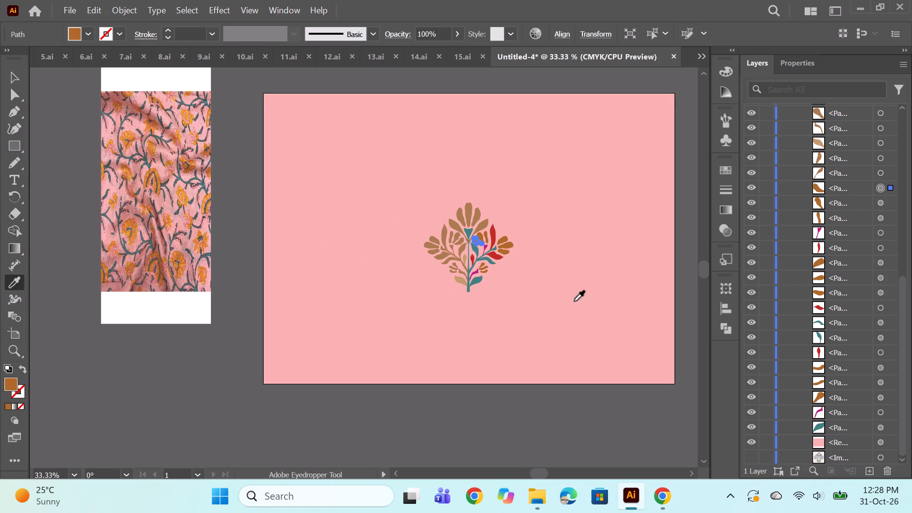
scroll(540, 243, "up", 2, "alt")
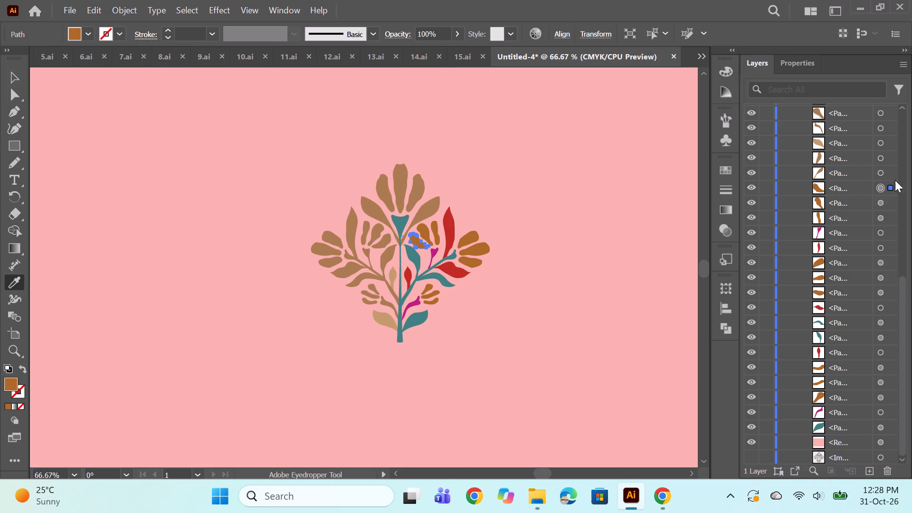
left_click(874, 172)
scroll(454, 227, "up", 1, "alt")
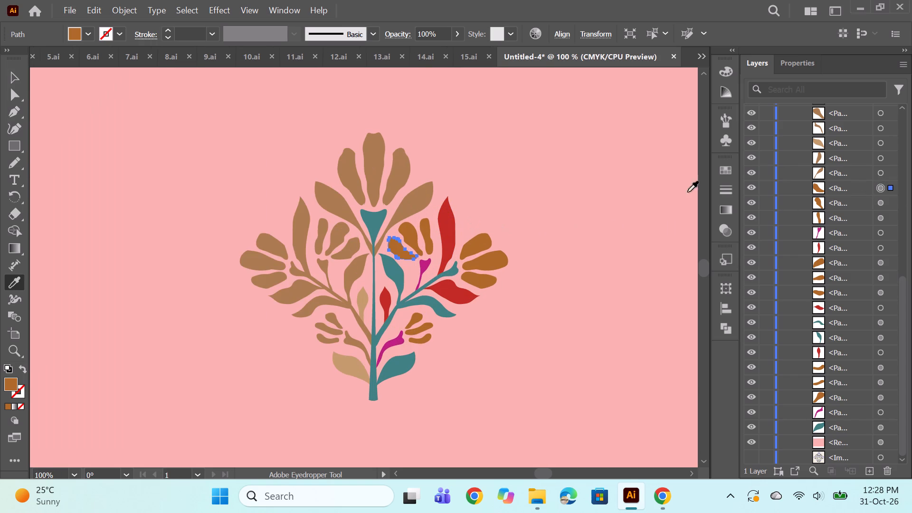
left_click(879, 170)
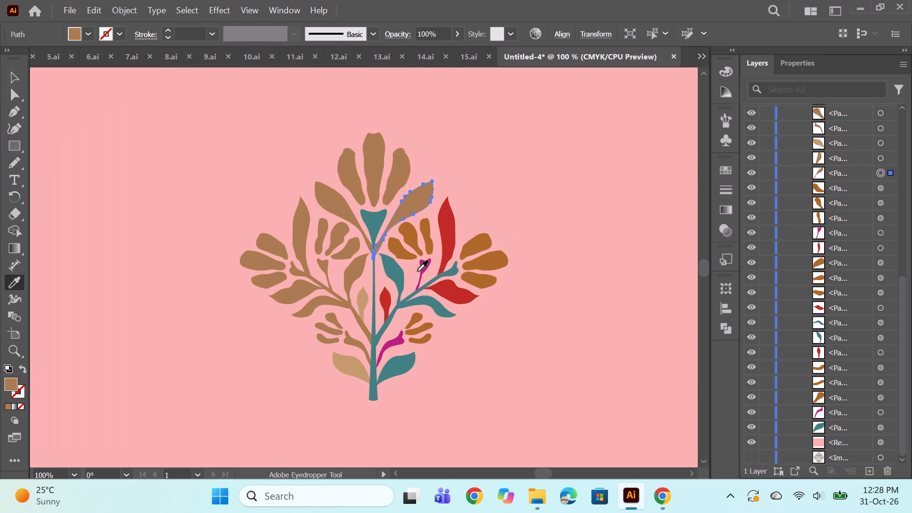
left_click(421, 266)
left_click(882, 157)
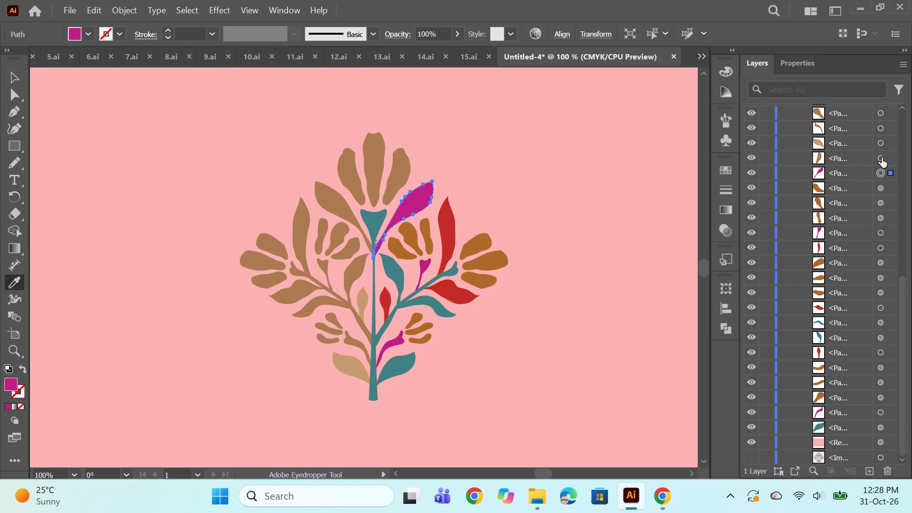
left_click(486, 244)
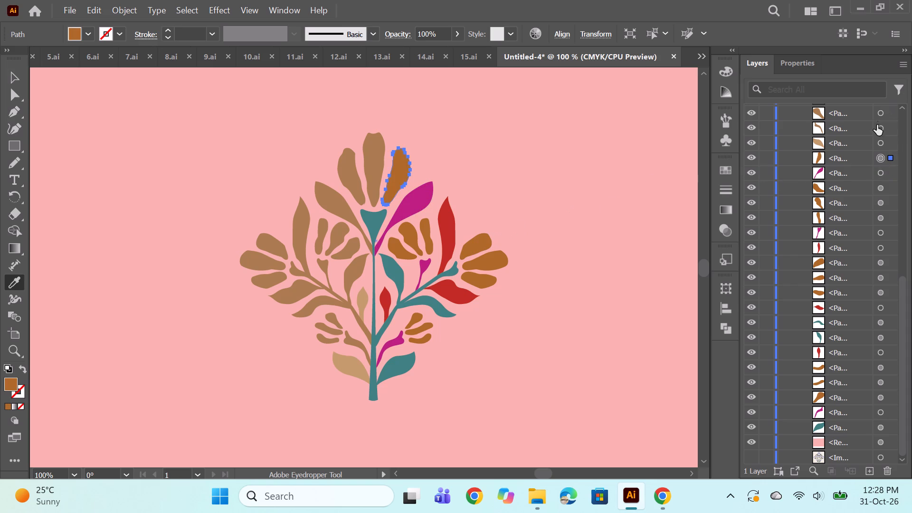
Recolour the bottom-left leaf with its right counterpart's teal and the small lower-left flower's stem with the inner right stem's magenta.
left_click(881, 143)
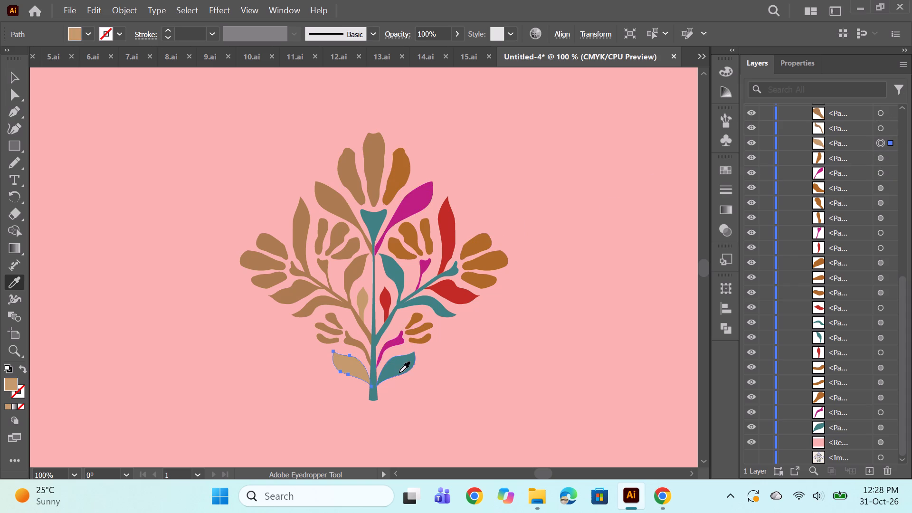
left_click(399, 372)
left_click(879, 130)
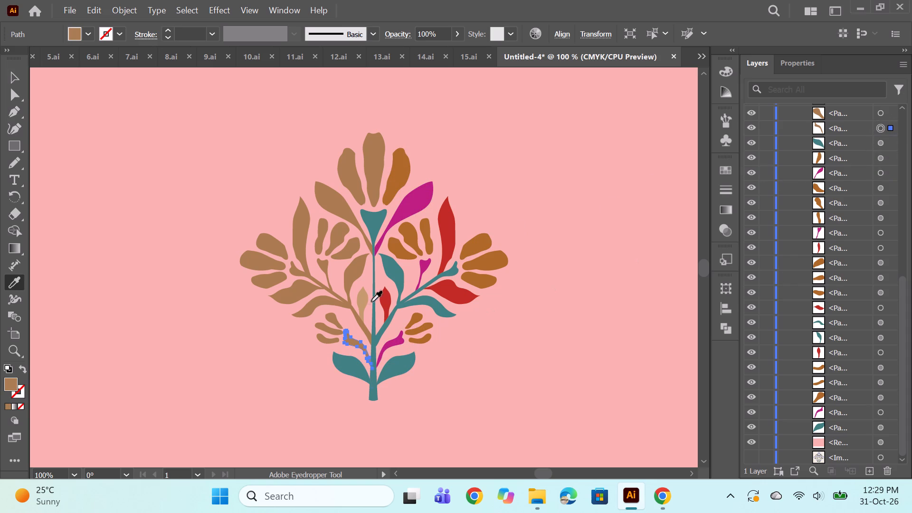
left_click(424, 266)
Recolour the small lower-left flower's three petals with the rust-brown sampled from the already recoloured right-side petals.
left_click(879, 112)
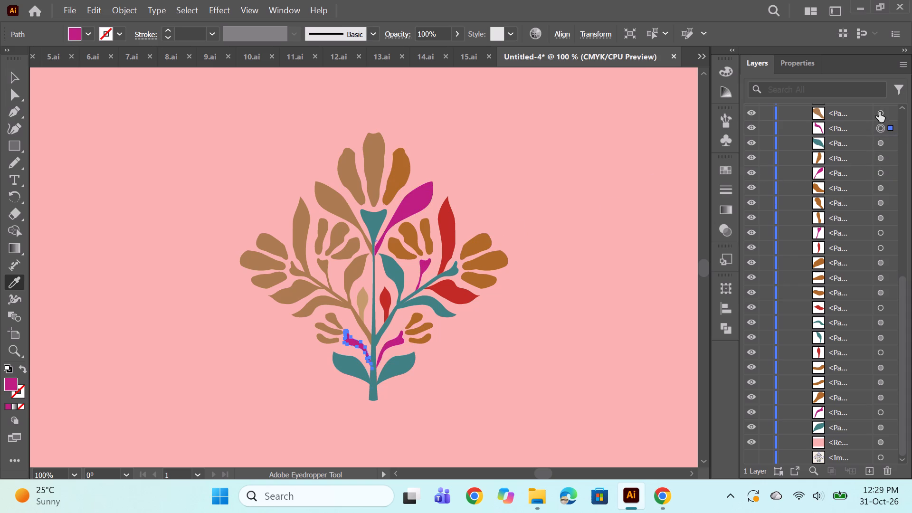
left_click(485, 248)
scroll(852, 242, "up", 2)
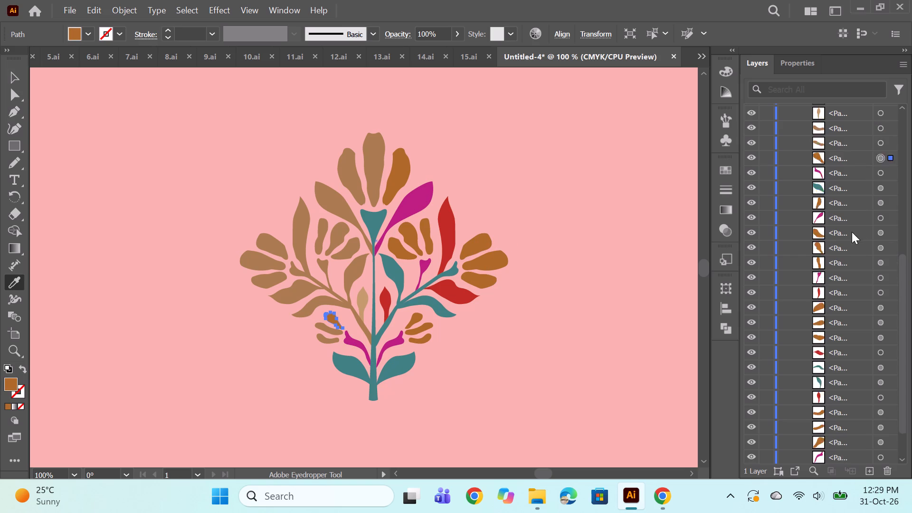
scroll(852, 232, "up", 2)
left_click(880, 278)
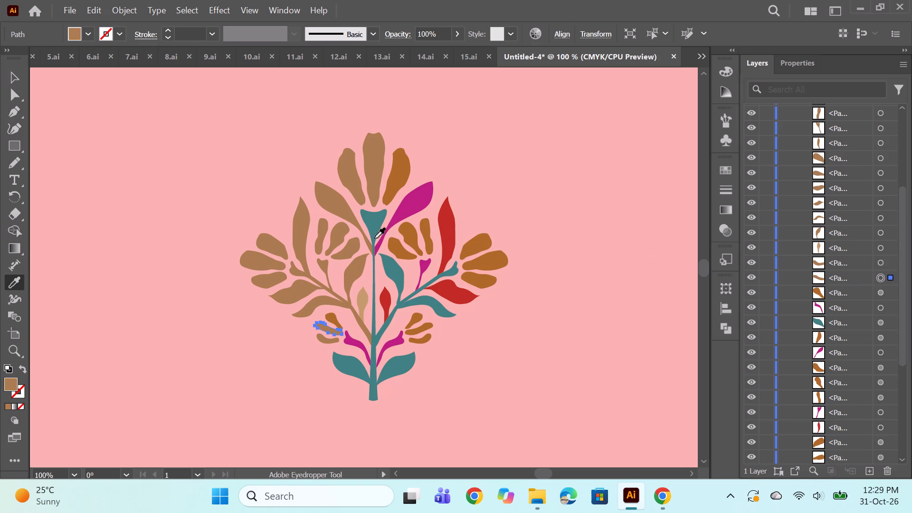
left_click(403, 173)
left_click_drag(882, 264, 870, 269)
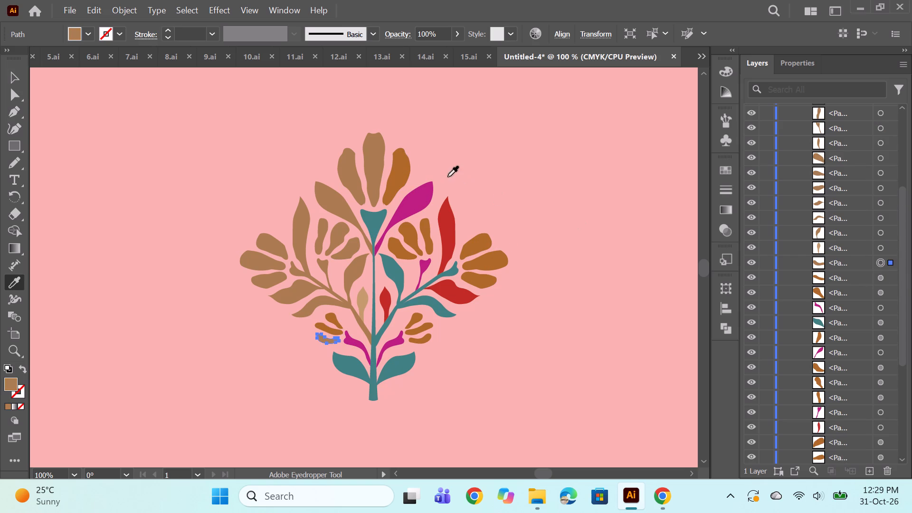
left_click(400, 171)
Recolour the left bud with the right bud's red and the left inner leaf with the right inner leaf's teal.
left_click(883, 247)
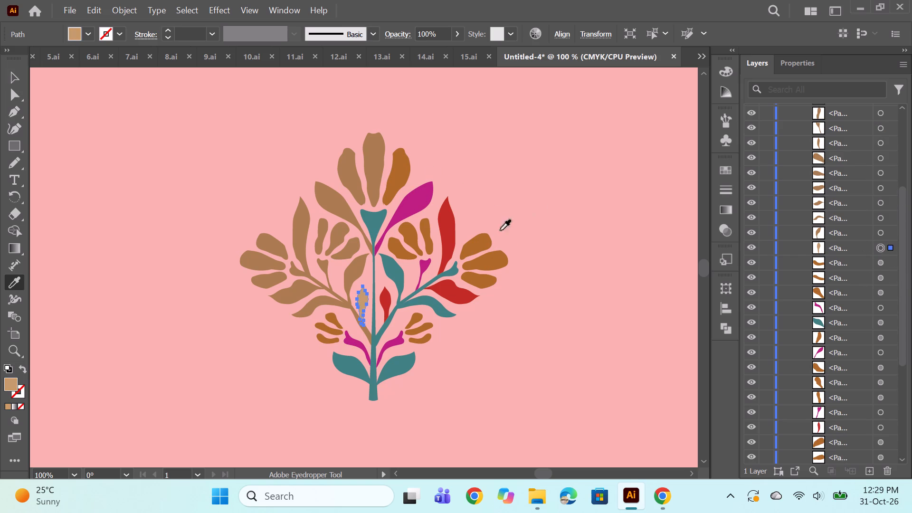
left_click(383, 298)
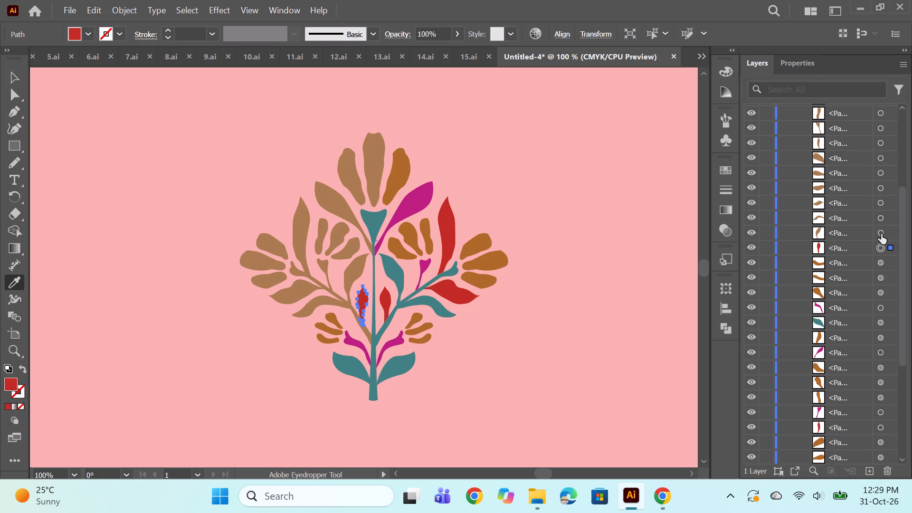
left_click(881, 235)
left_click(397, 271)
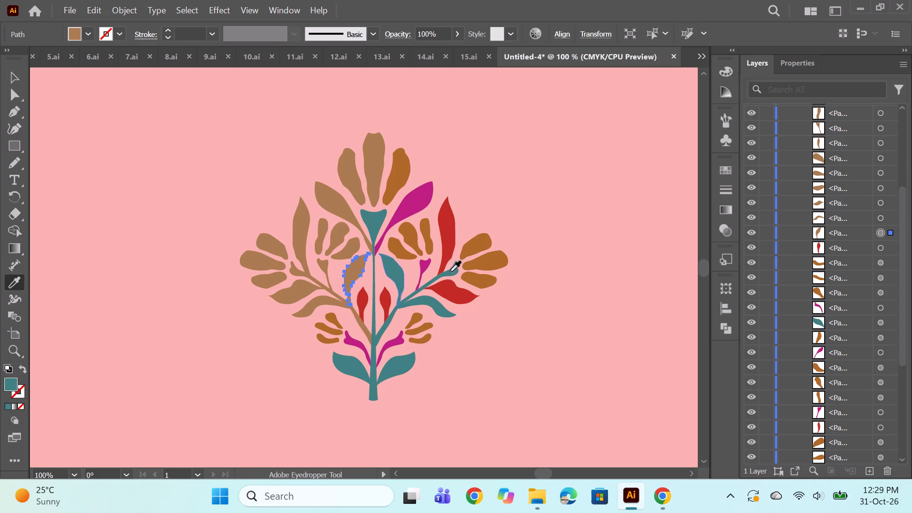
Recolour the left branch's lower leaf with the inner leaf's teal and its upper leaf with the matching right leaf's red.
left_click(884, 219)
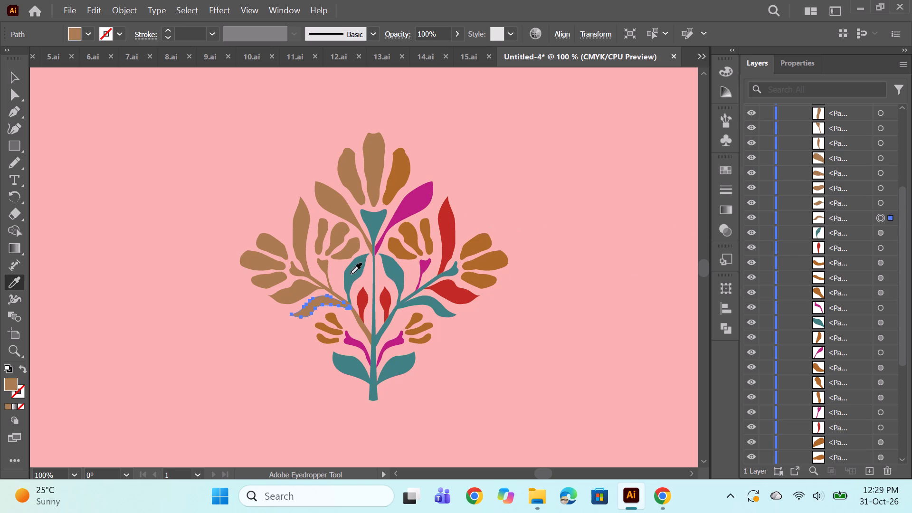
left_click(351, 274)
left_click(880, 205)
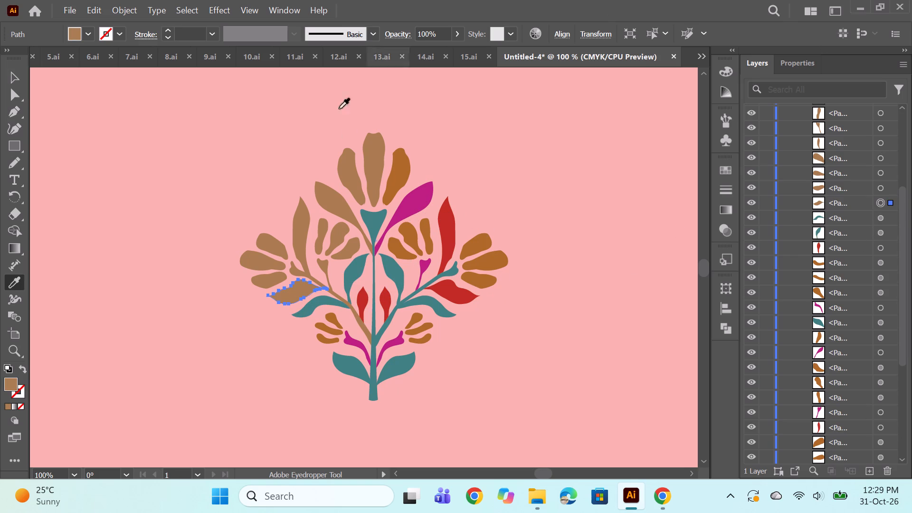
left_click(446, 290)
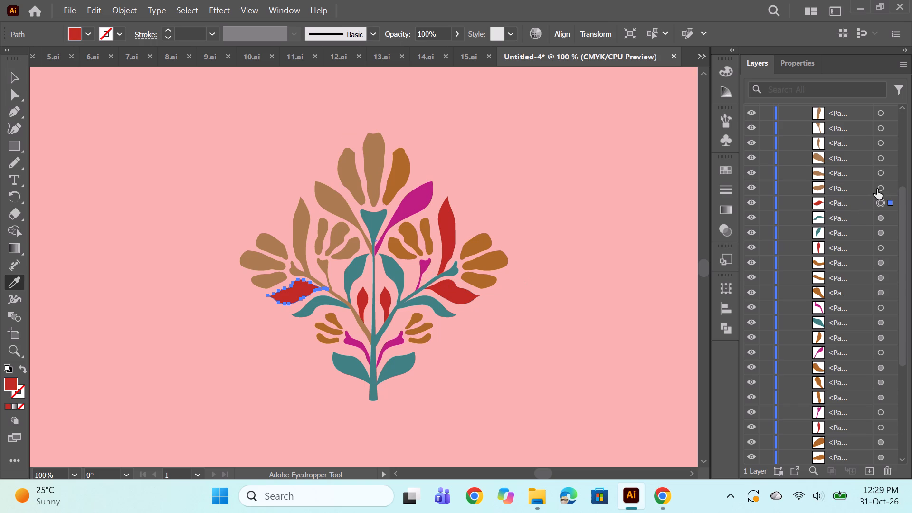
Recolour the outer left flower's three petals with the outer right flower's rust-brown using the Eyedropper.
left_click(880, 188)
left_click(488, 263)
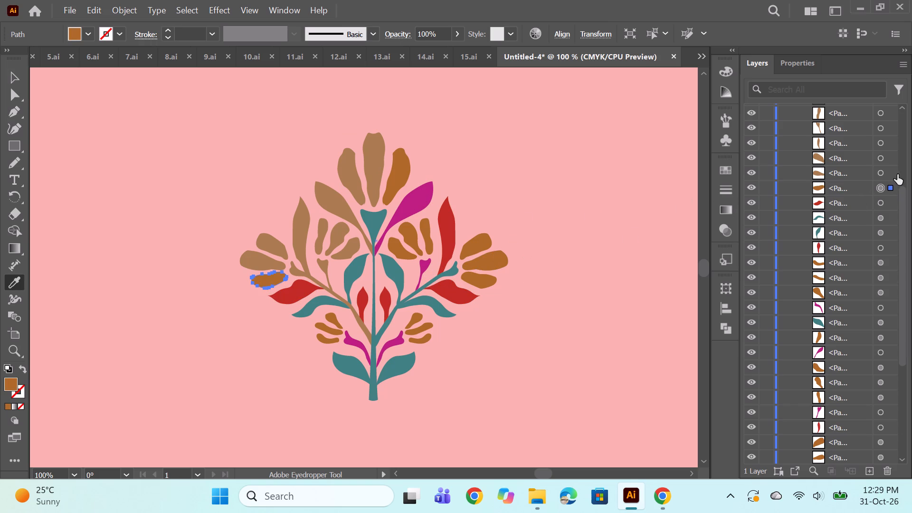
left_click(881, 174)
left_click(488, 260)
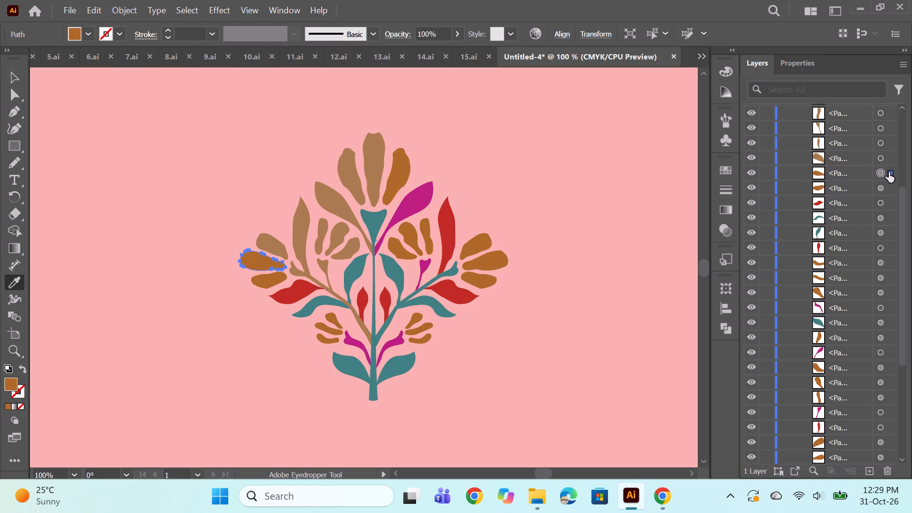
left_click(881, 161)
left_click(503, 259)
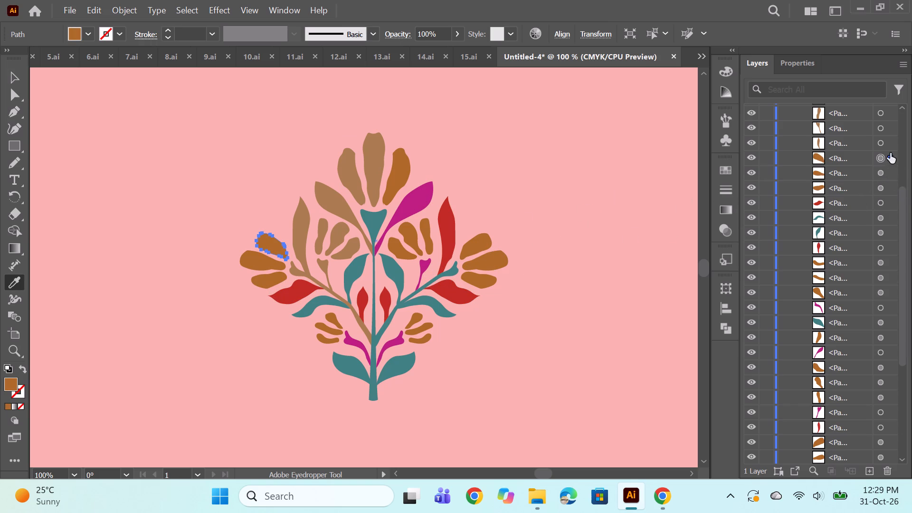
Recolour the left branch's tall upright leaf and inner flower stem with the red and magenta of their right-side counterparts.
left_click(881, 143)
scroll(798, 271, "up", 2)
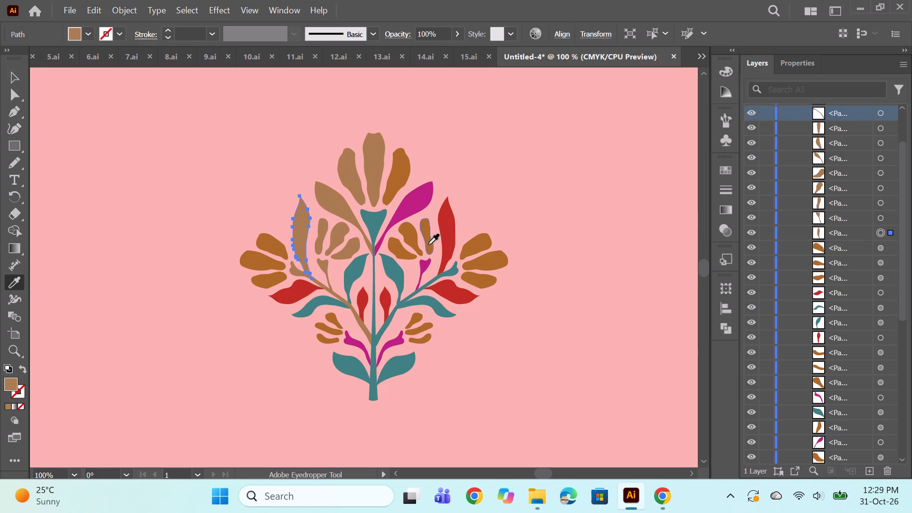
left_click(448, 227)
left_click(882, 216)
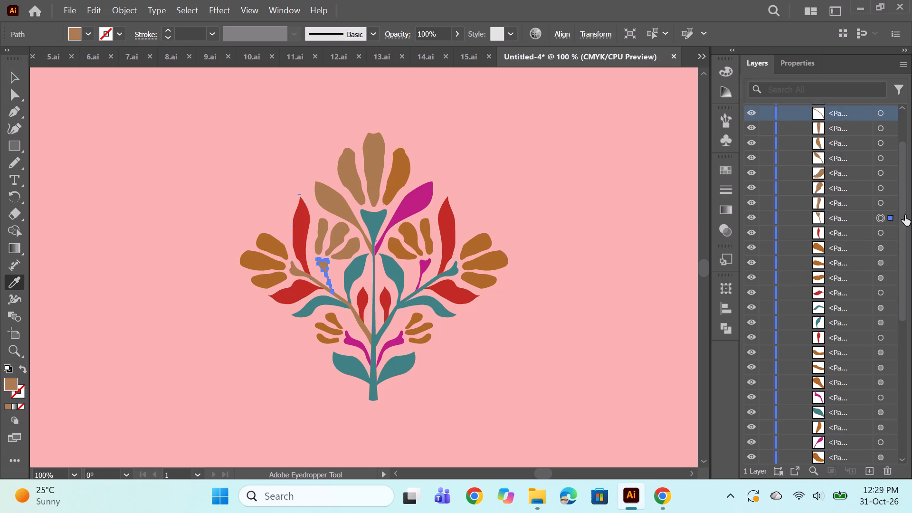
left_click(424, 267)
Recolour the inner left flower's three petals with the inner right flower's rust-brown using the Eyedropper.
left_click(883, 203)
left_click(422, 239)
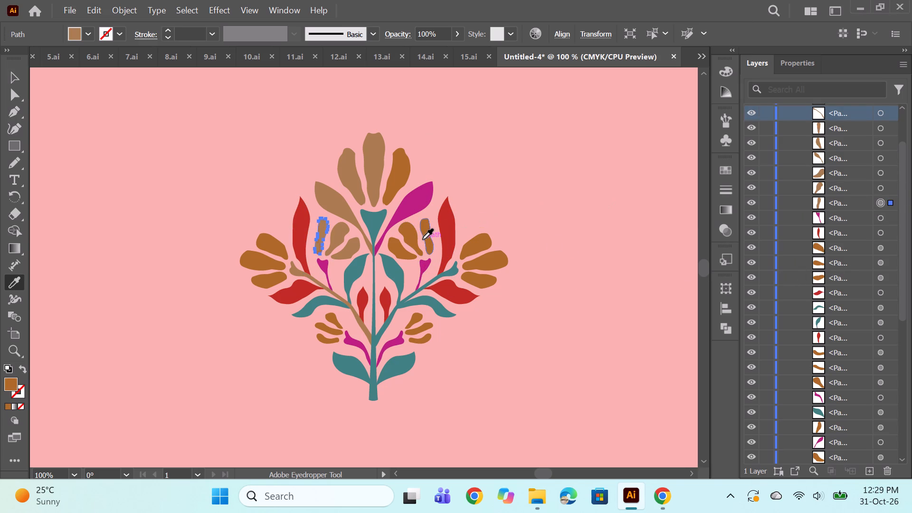
left_click(878, 186)
left_click(427, 241)
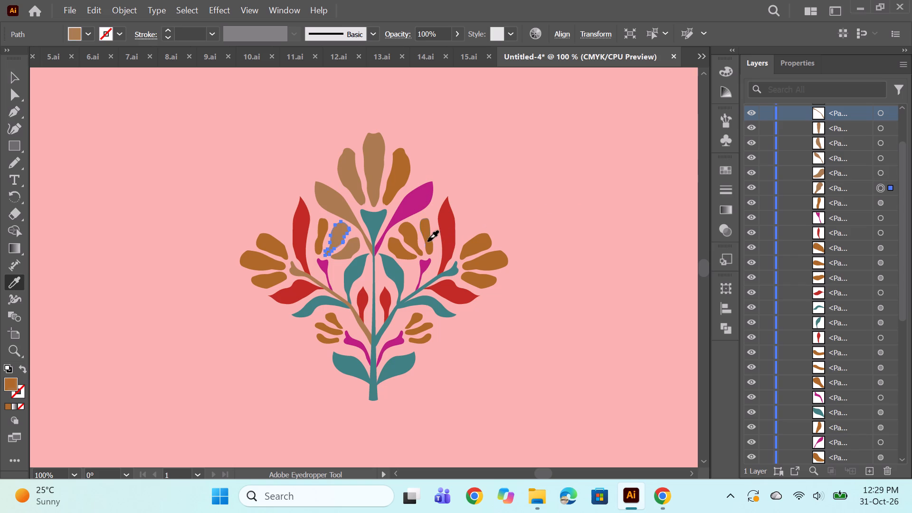
left_click(880, 171)
left_click(413, 245)
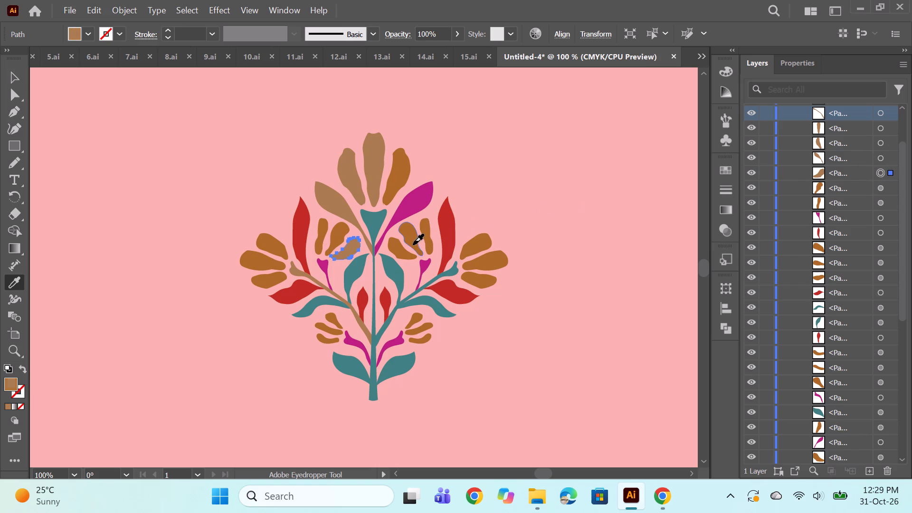
Recolour the motif's upper left leaf with the magenta of its right-side counterpart using the Eyedropper.
left_click(882, 156)
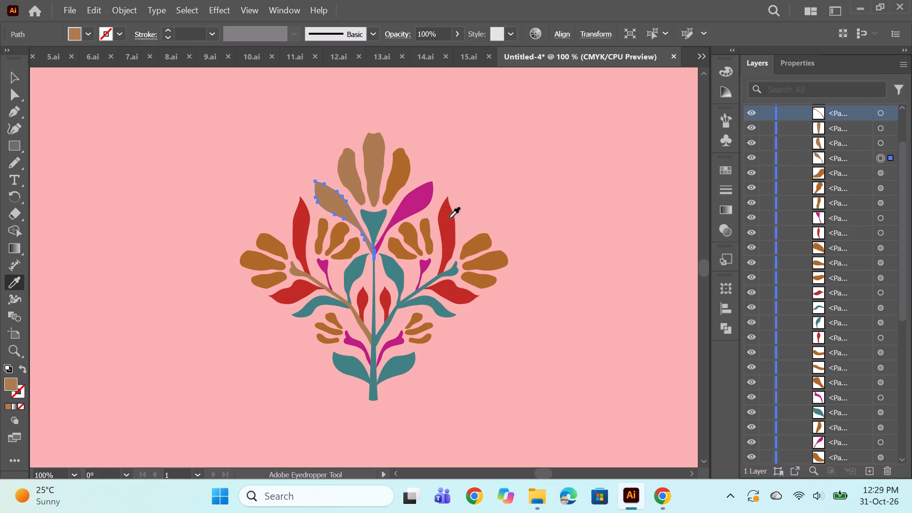
left_click(422, 199)
Recolour the top flower's left and centre petals with the right petal's rust-brown using the Eyedropper.
scroll(844, 190, "up", 2)
left_click(882, 201)
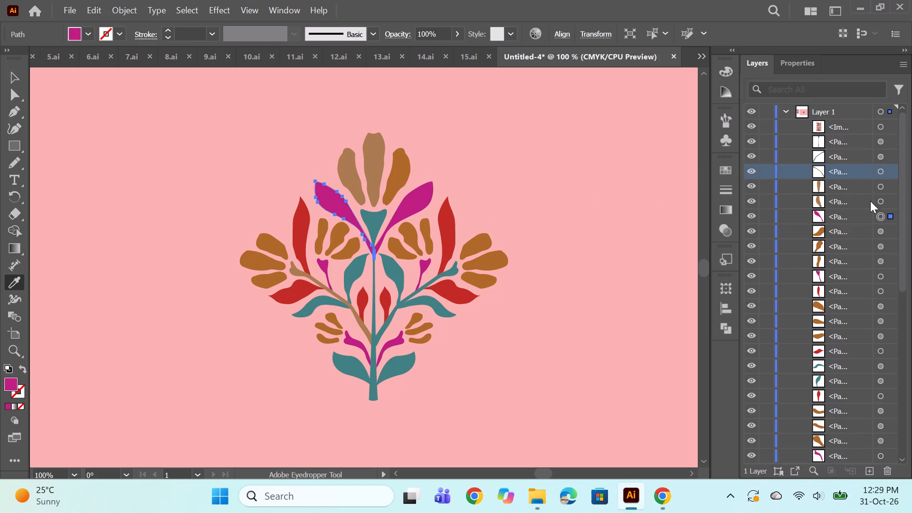
left_click(401, 179)
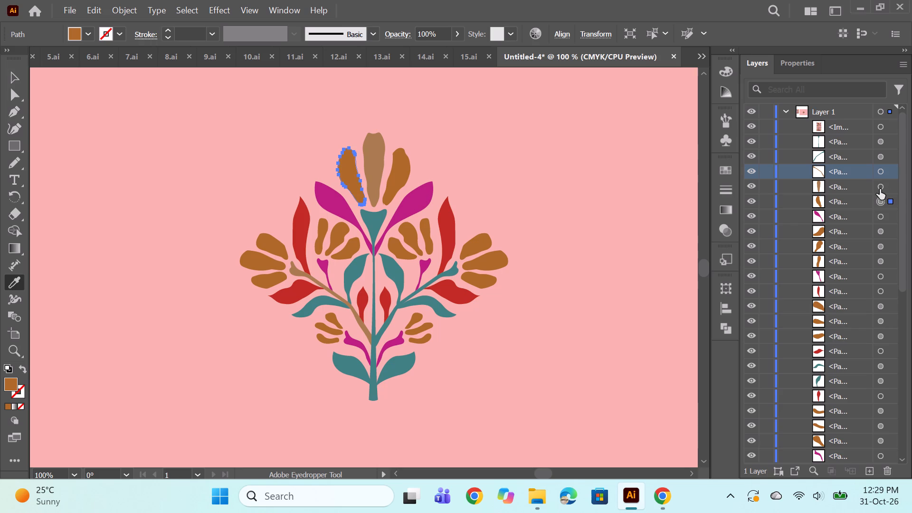
left_click(879, 189)
left_click(369, 168)
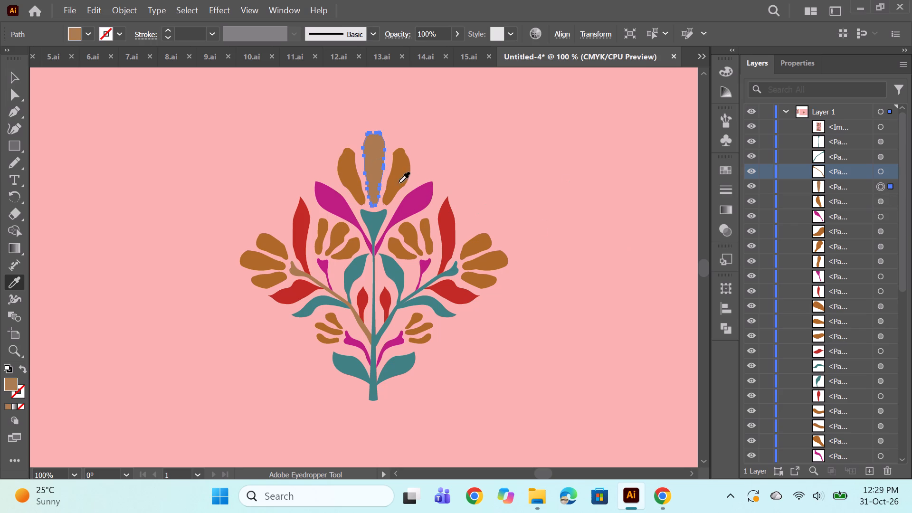
left_click(395, 181)
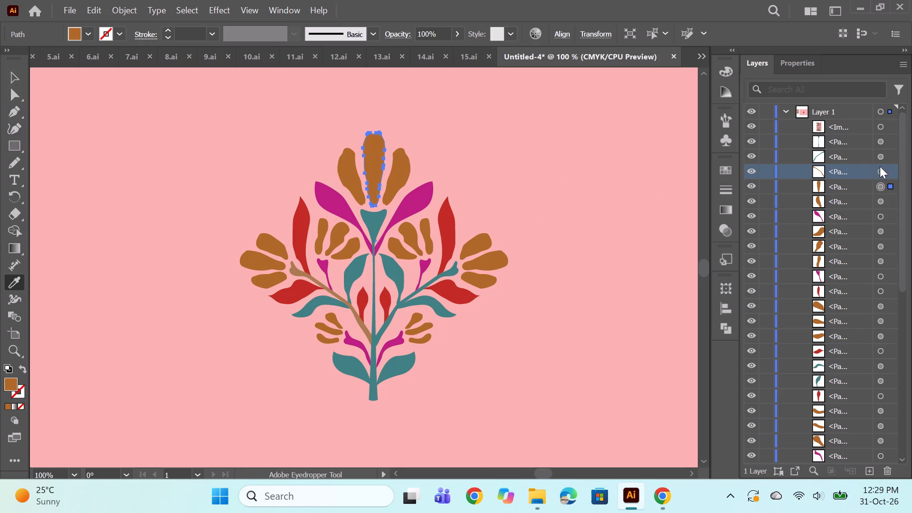
Recolour the left branch stem with the teal of the central stem using the Eyedropper.
left_click(879, 173)
left_click(374, 228)
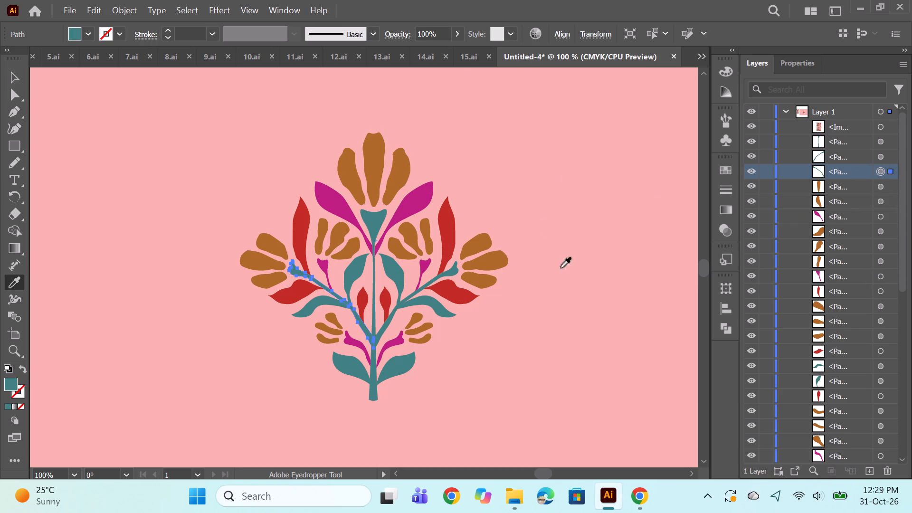
Select all the motif's paths, excluding the images and pink background, and scale the motif down about its centre.
left_click(598, 247, "ctrl")
scroll(508, 236, "down", 5, "alt")
scroll(518, 244, "up", 1, "alt")
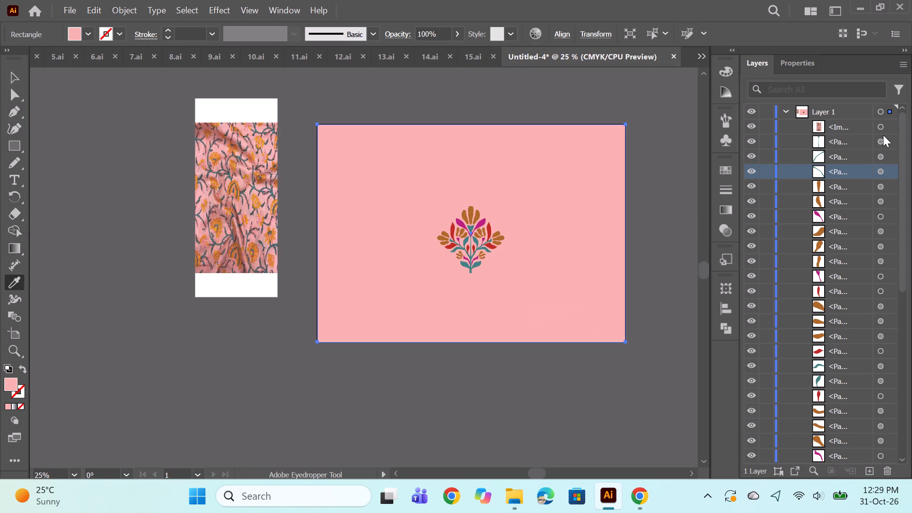
left_click(883, 141)
scroll(865, 239, "down", 20)
scroll(865, 239, "down", 4)
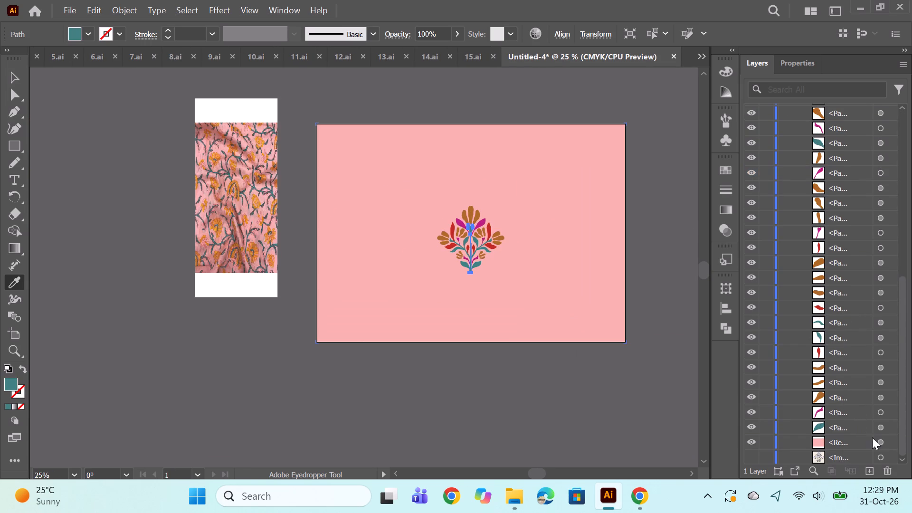
left_click(880, 429, "shift")
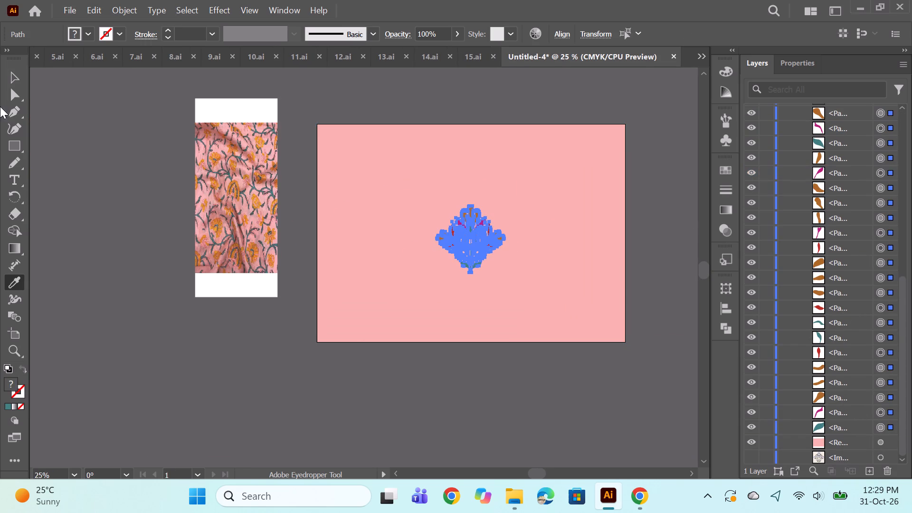
left_click(9, 81)
left_click_drag(504, 274, 497, 264, "alt+shift")
left_click(494, 266, "alt+shift")
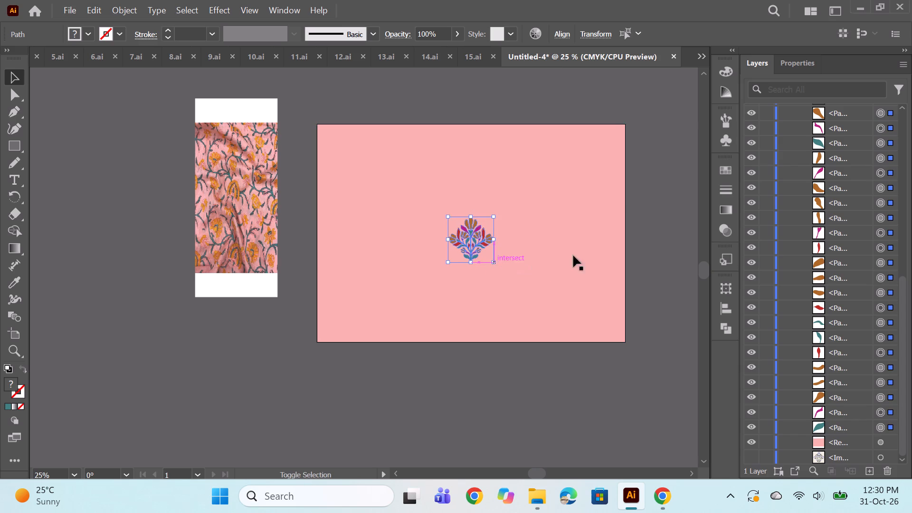
Select all the motif's paths without the pink background and group them.
left_click(614, 249)
scroll(833, 192, "up", 9)
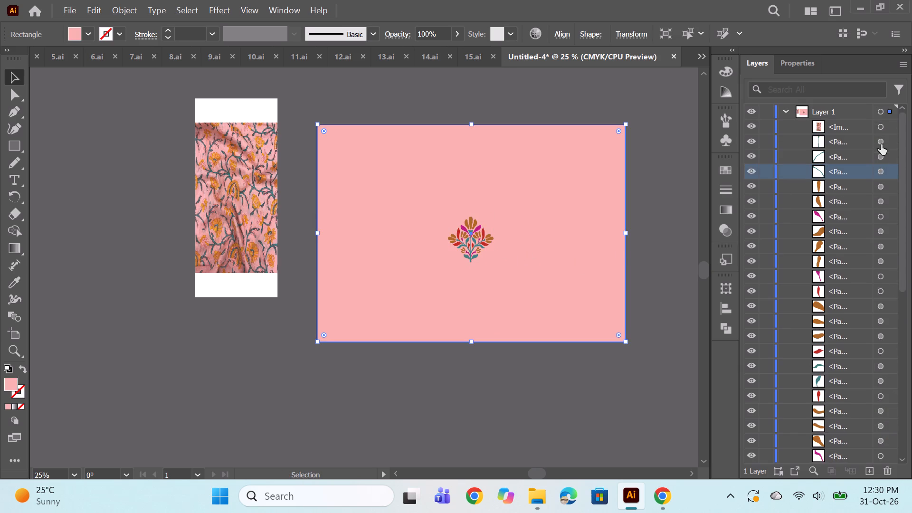
left_click(881, 141)
scroll(826, 241, "down", 14)
left_click(882, 429, "shift")
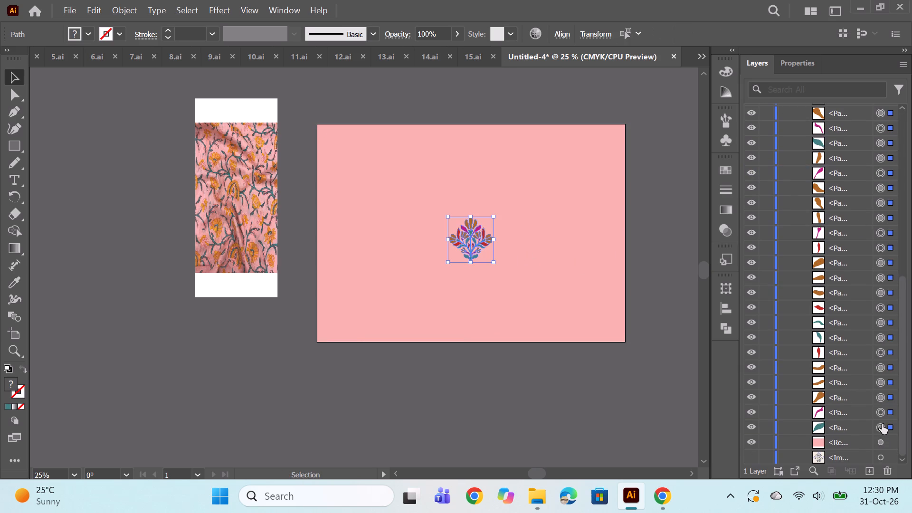
key("ctrl+g")
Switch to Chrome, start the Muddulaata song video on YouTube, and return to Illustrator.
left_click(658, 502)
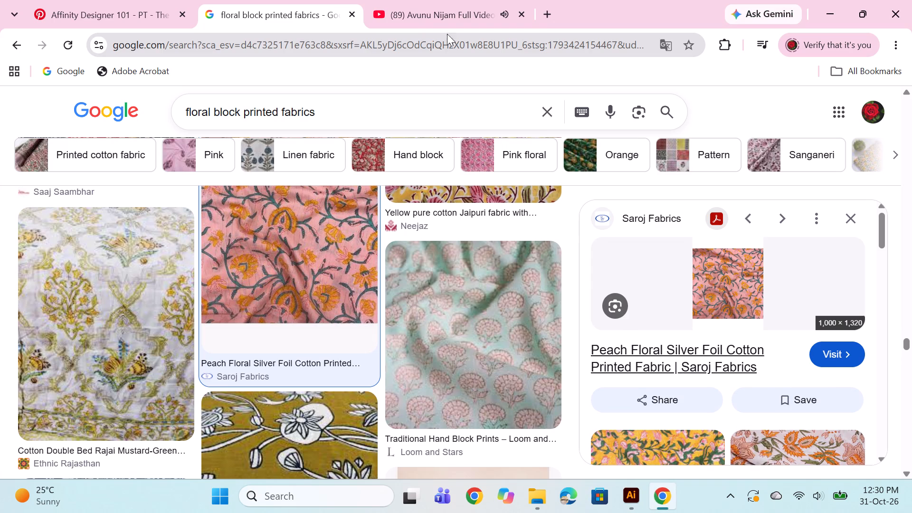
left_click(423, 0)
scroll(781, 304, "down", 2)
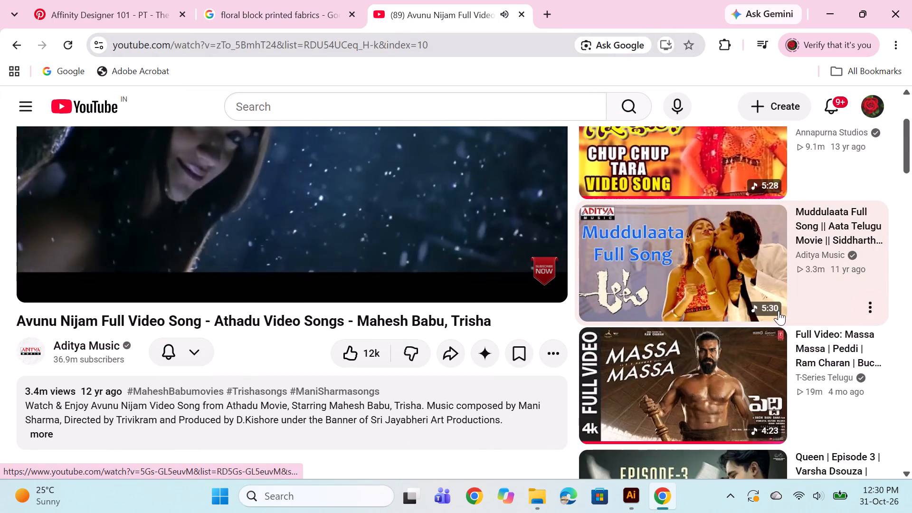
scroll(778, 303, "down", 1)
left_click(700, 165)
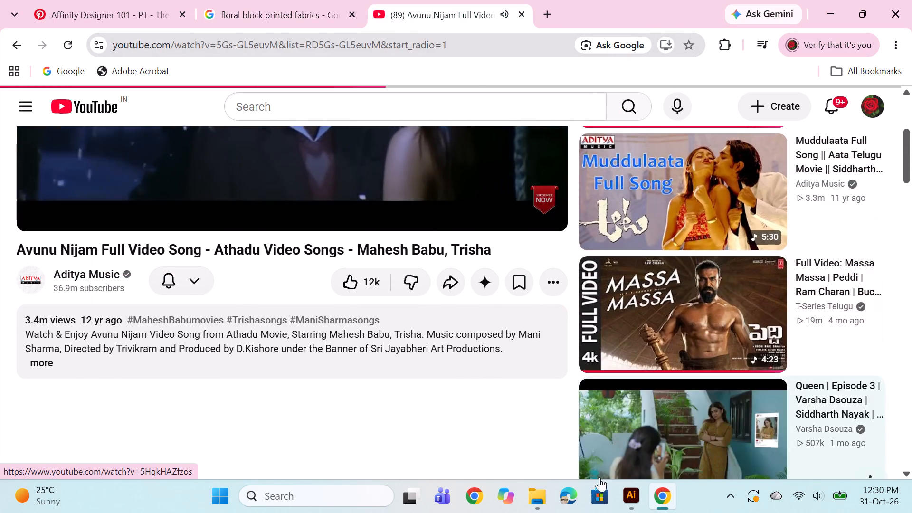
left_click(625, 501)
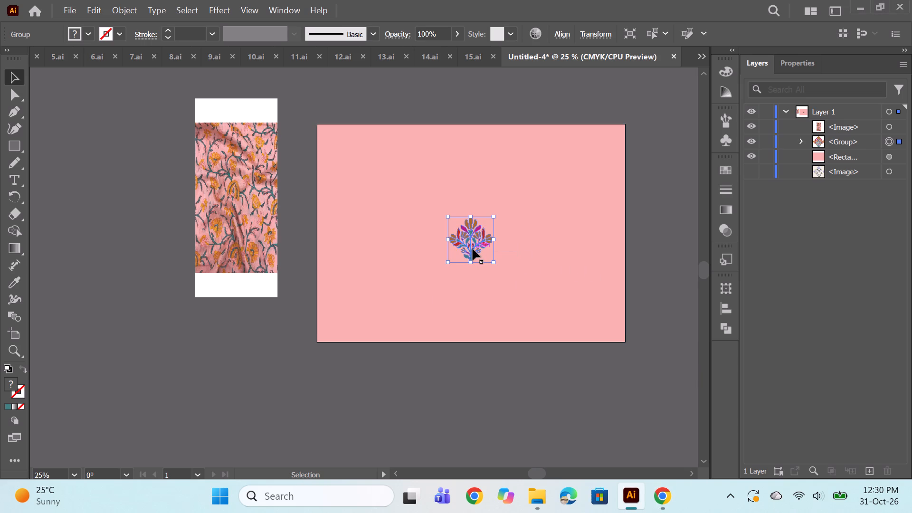
Move the motif group to the upper-left area of the pink background rectangle.
left_click_drag(473, 245, 365, 177)
left_click(439, 103)
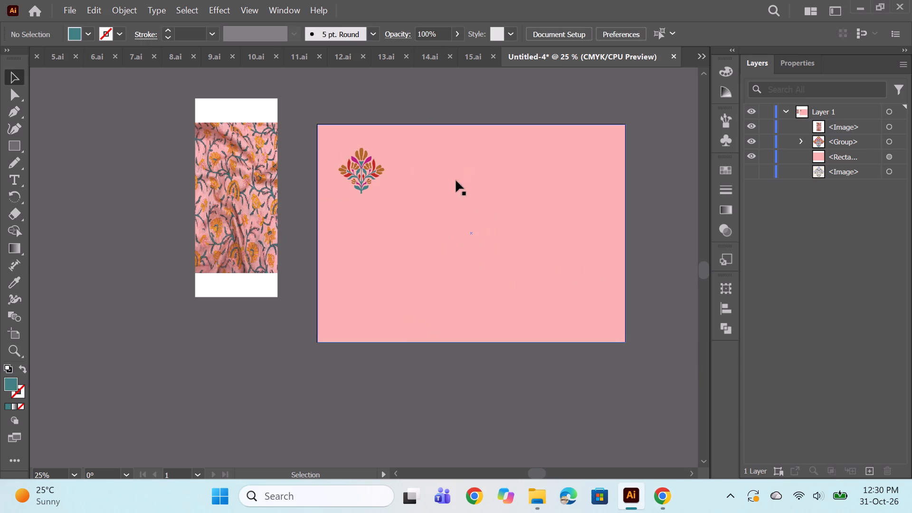
Make a pattern from the motif group and dismiss the notice to start editing the pattern.
key("space")
key("space")
left_click_drag(645, 293, 589, 316)
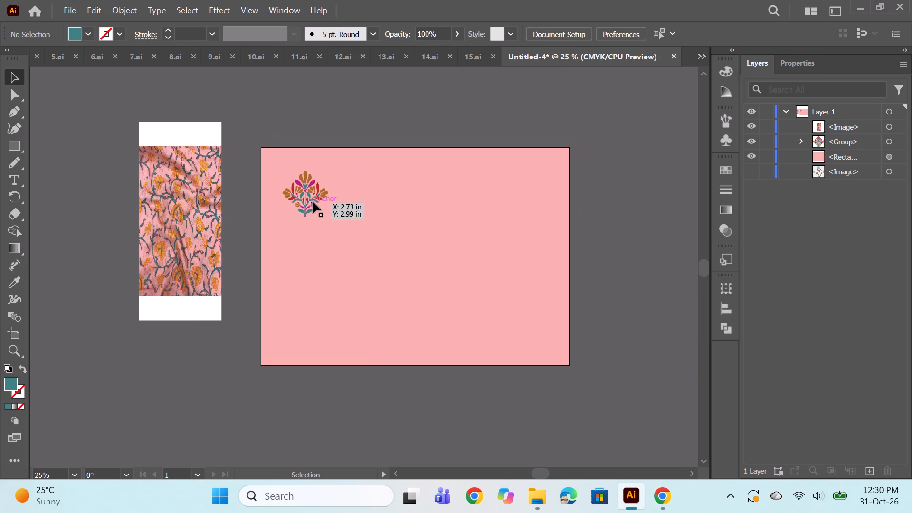
left_click(313, 202)
left_click(117, 9)
left_click(190, 427)
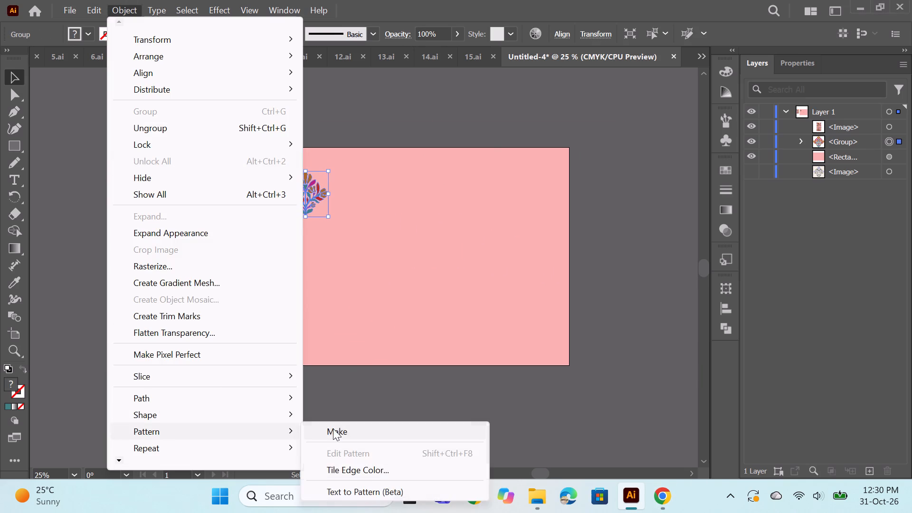
left_click(352, 431)
left_click(598, 277)
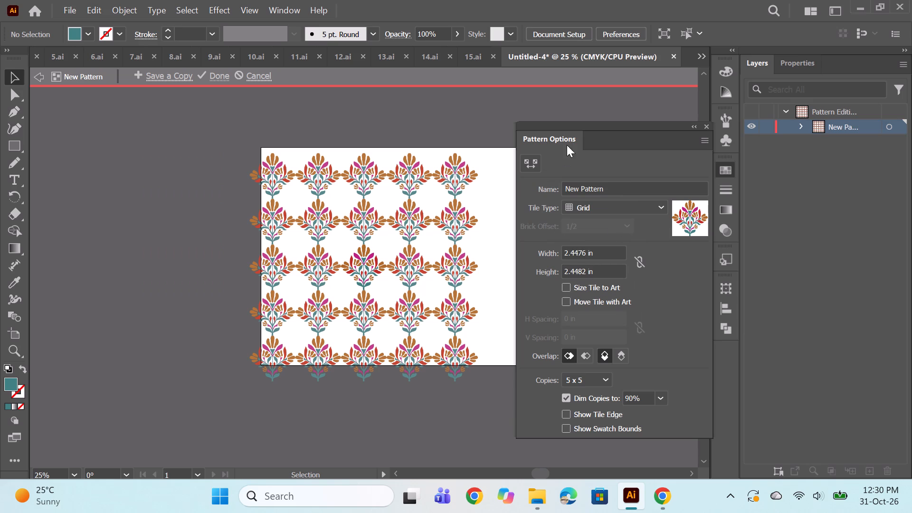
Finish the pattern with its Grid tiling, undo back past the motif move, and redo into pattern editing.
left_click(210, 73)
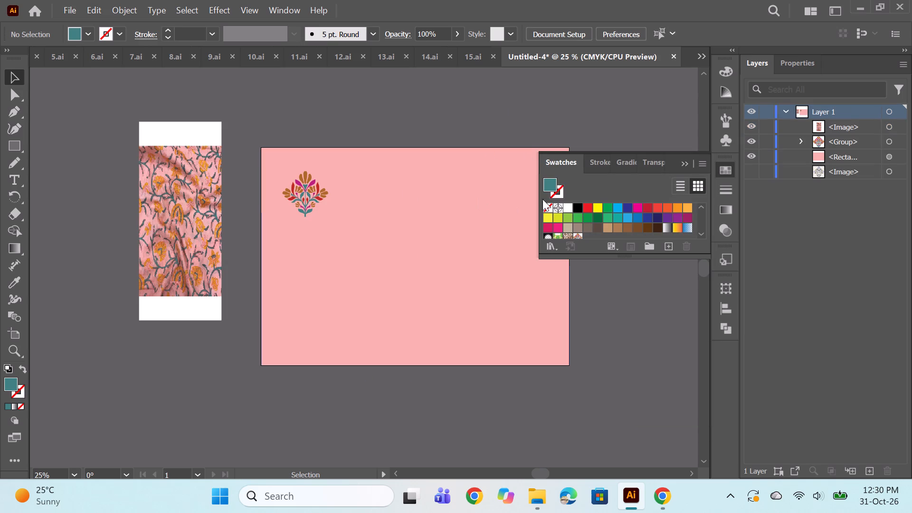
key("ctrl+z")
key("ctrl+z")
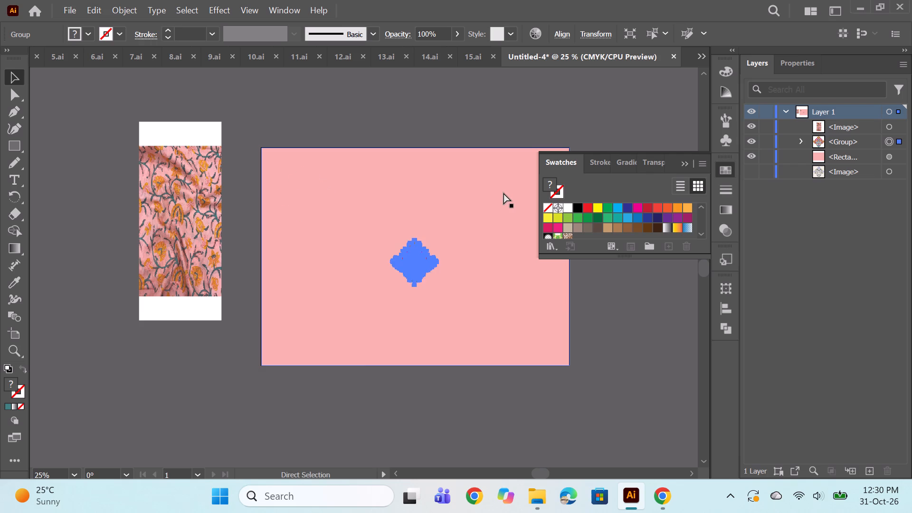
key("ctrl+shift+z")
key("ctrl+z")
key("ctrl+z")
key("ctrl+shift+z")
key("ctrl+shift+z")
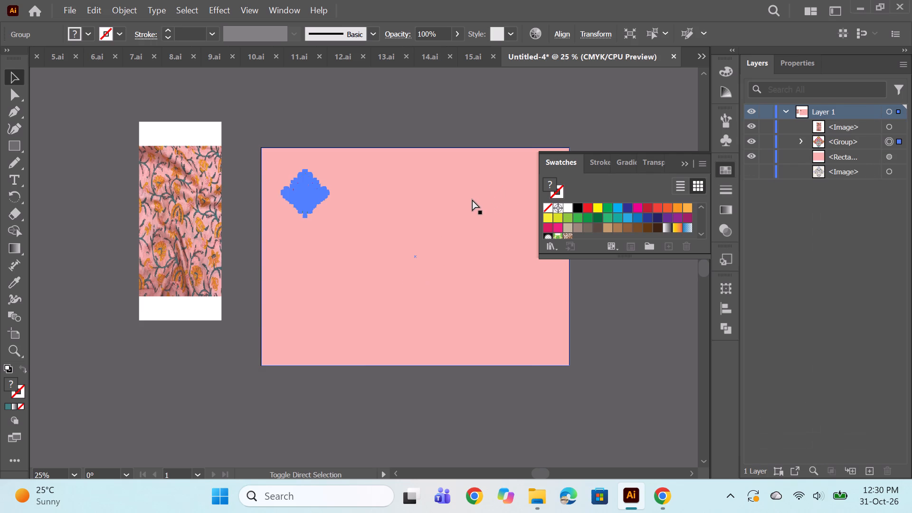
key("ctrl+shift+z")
Set the pattern's tile type to Brick by Row.
left_click(651, 209)
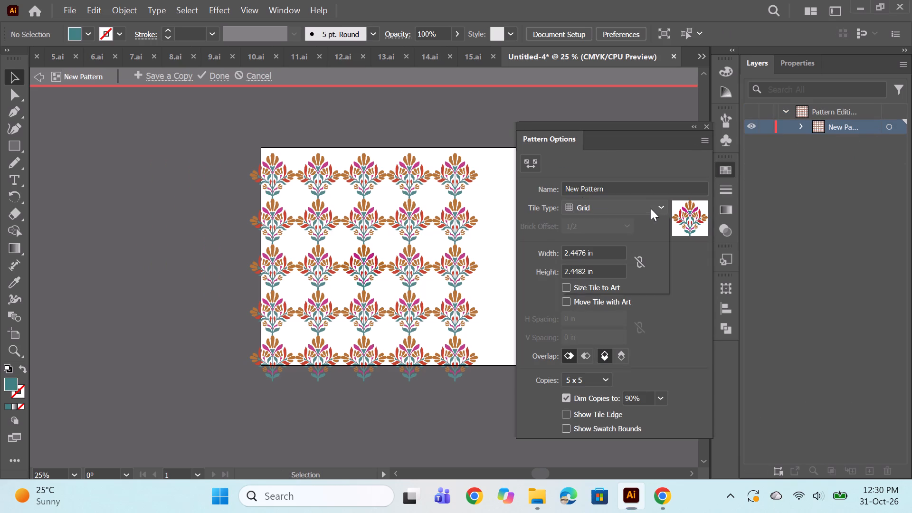
left_click(633, 237)
left_click(639, 208)
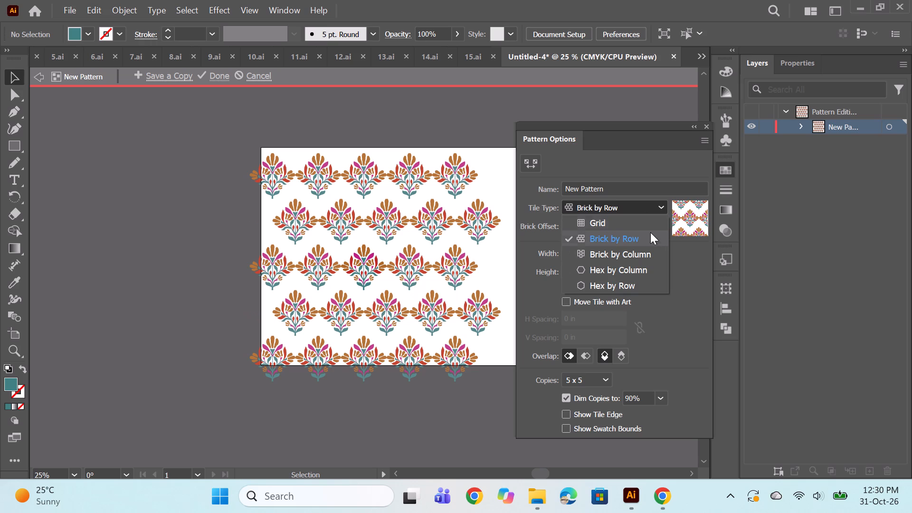
left_click(639, 241)
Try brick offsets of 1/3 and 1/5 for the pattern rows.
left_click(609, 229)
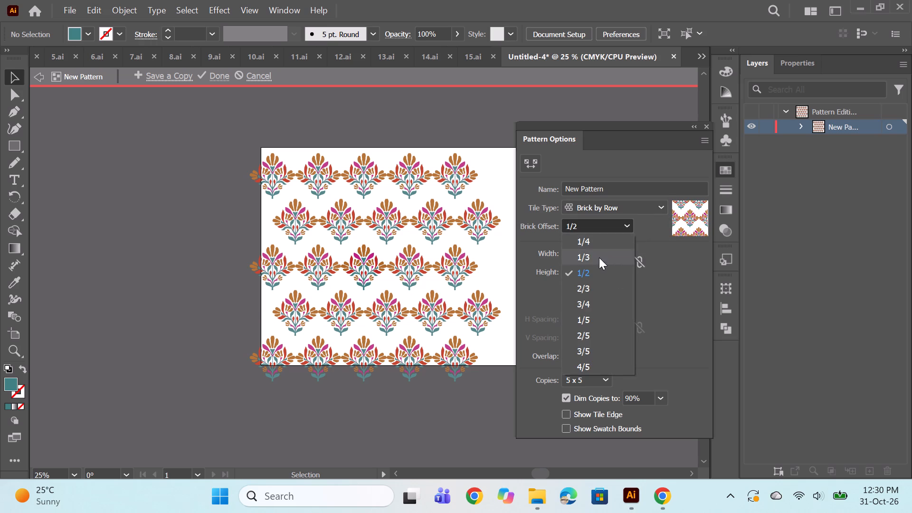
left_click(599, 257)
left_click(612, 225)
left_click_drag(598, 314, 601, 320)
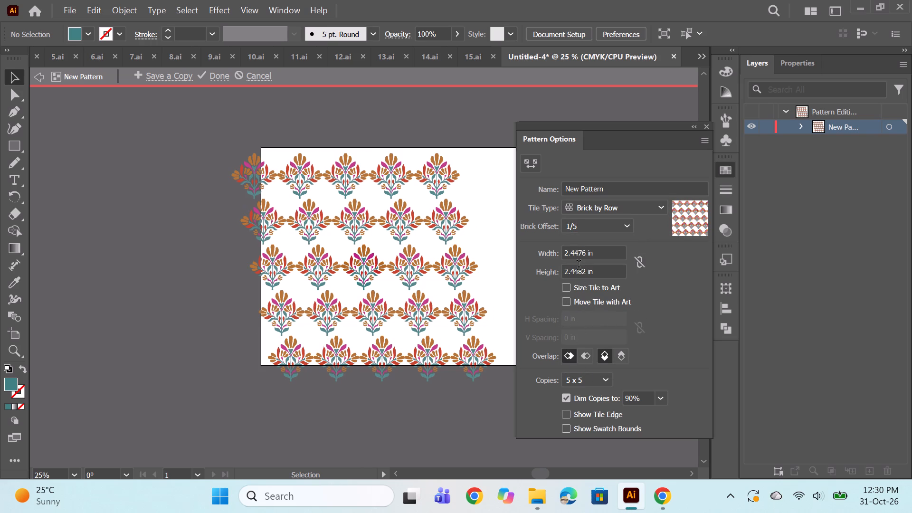
Space out the motifs by setting the pattern tile's width to 3.375 in and height to 2.75 in.
scroll(577, 251, "up", 13)
scroll(591, 254, "down", 1)
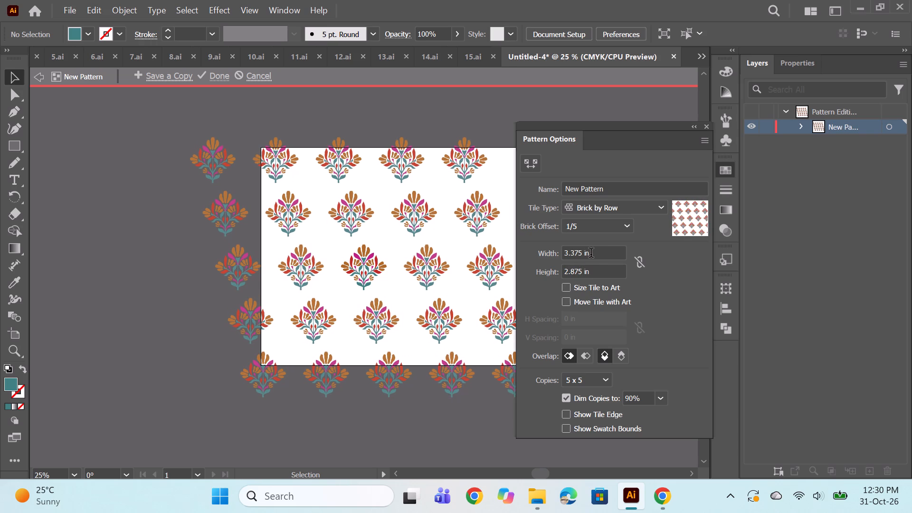
scroll(592, 270, "down", 1)
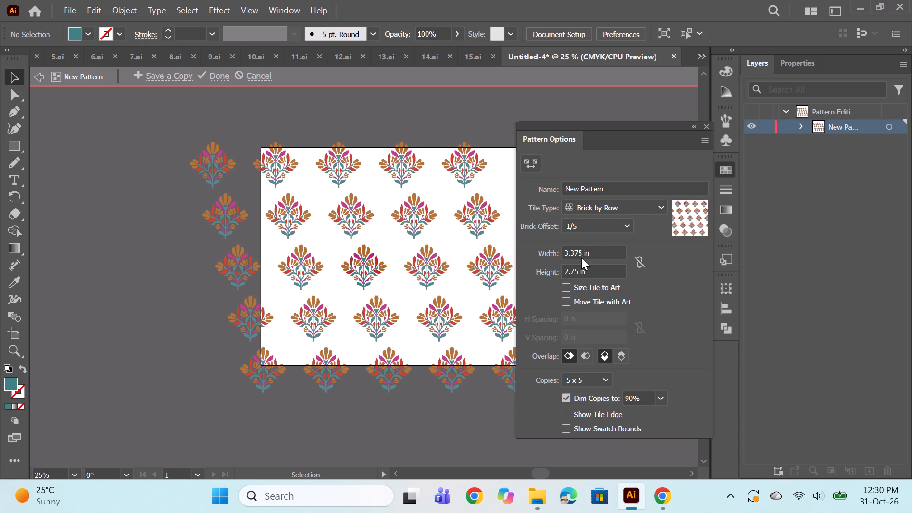
Compare brick offsets of 1/2, 2/3 and 3/4 for the pattern rows and set the offset to 2/3.
left_click(598, 229)
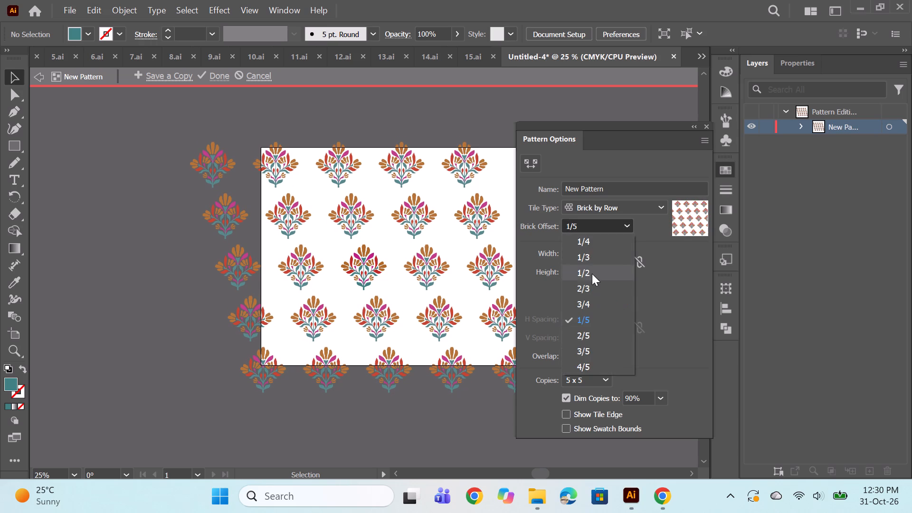
left_click(592, 274)
left_click(601, 228)
left_click(584, 296)
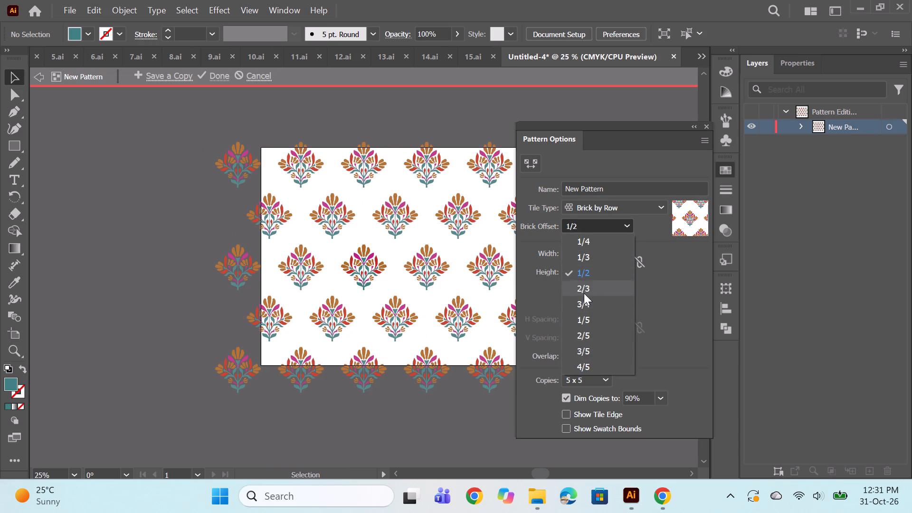
left_click(624, 228)
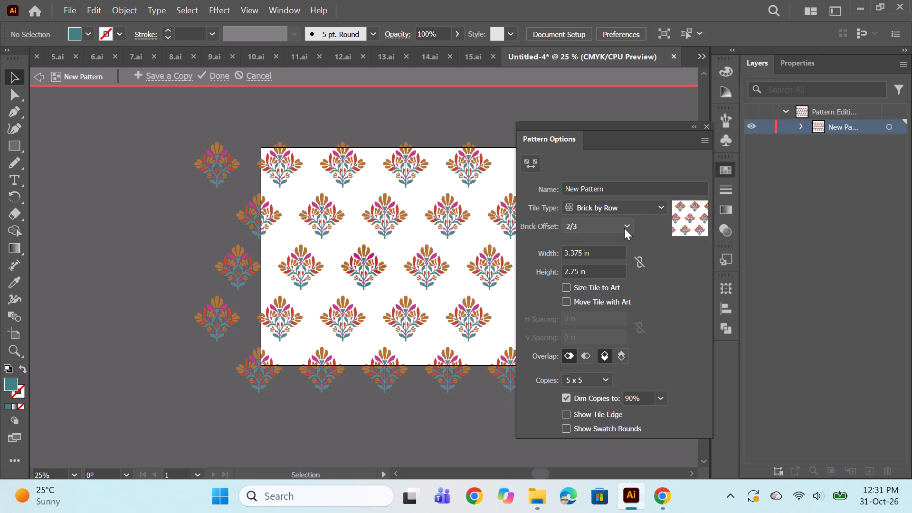
left_click(591, 298)
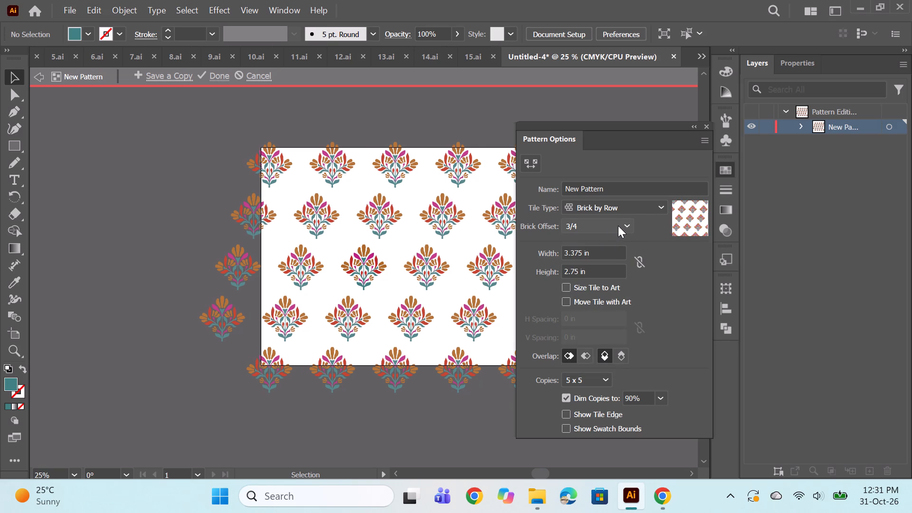
left_click(618, 226)
left_click(604, 285)
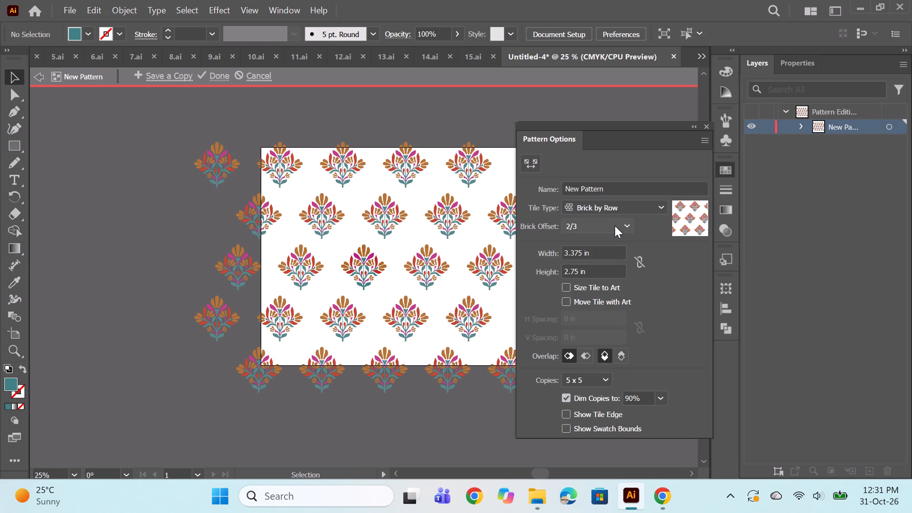
Finish the brick pattern and leave pattern editing mode.
left_click(219, 78)
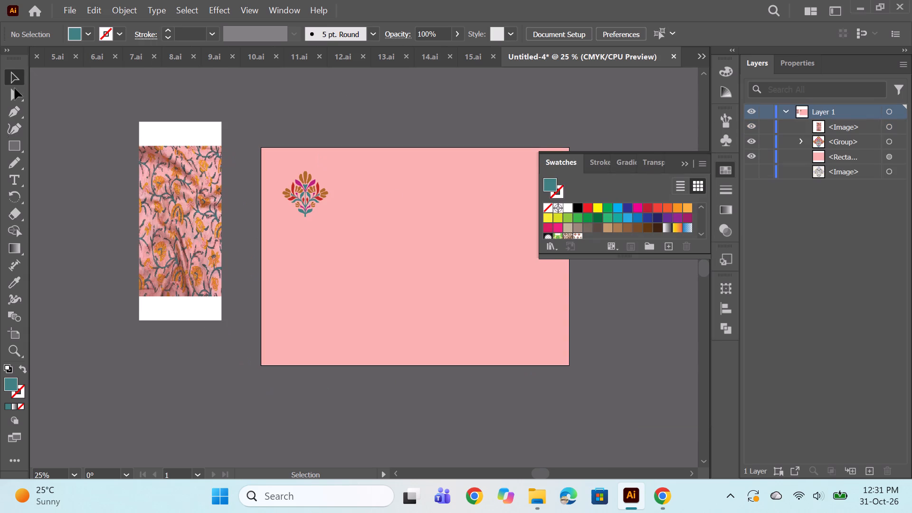
Draw a rectangle of about 16.54 by 11.66 in covering the whole artboard and fill it with the new motif pattern swatch.
left_click(18, 142)
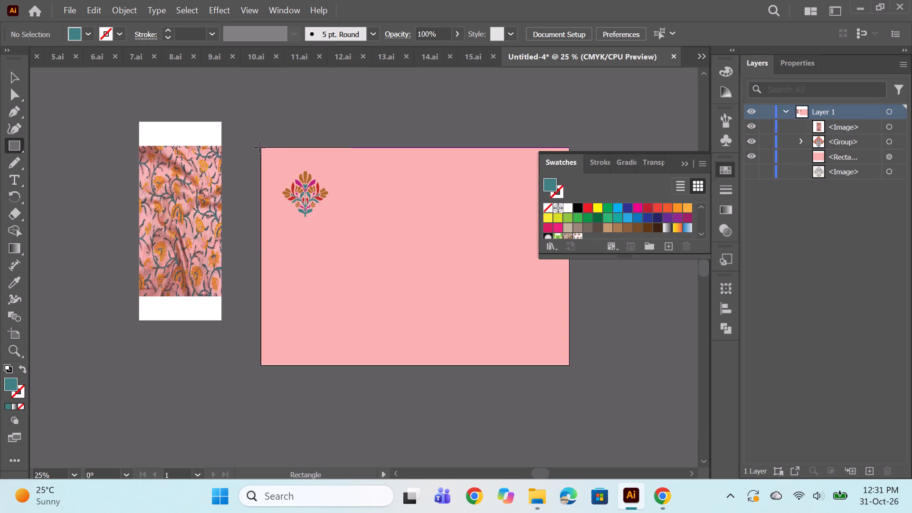
left_click_drag(263, 149, 559, 343)
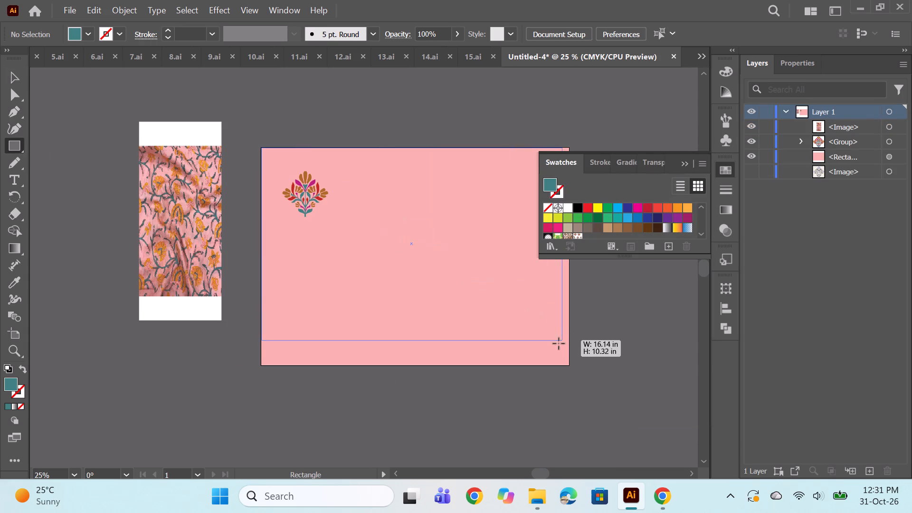
left_click_drag(559, 343, 568, 366)
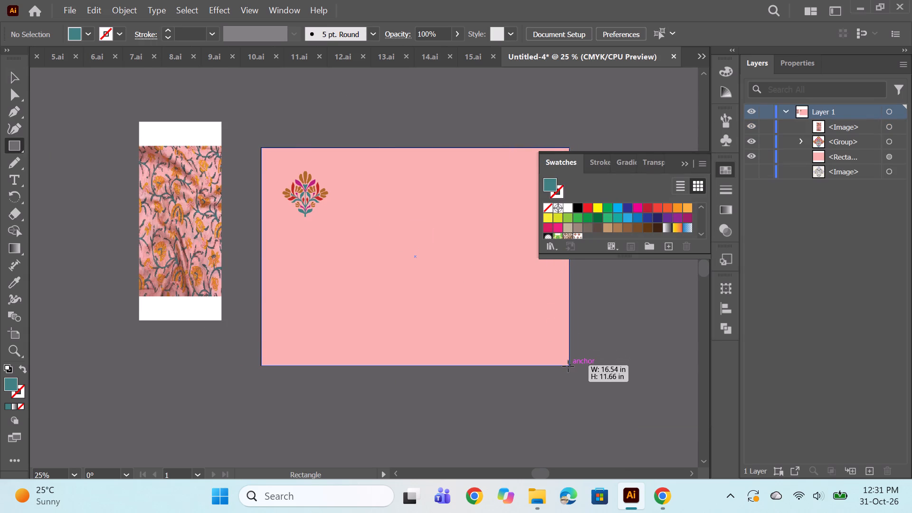
left_click_drag(568, 366, 570, 366)
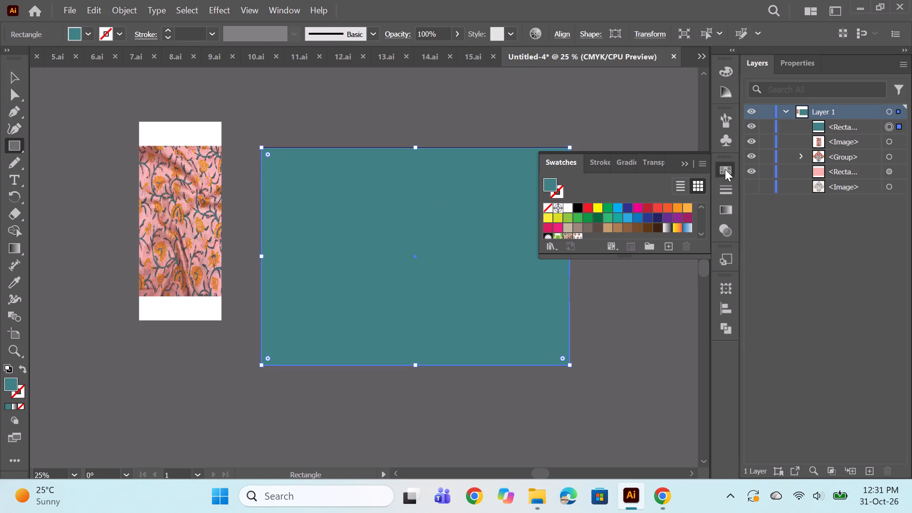
left_click(580, 235)
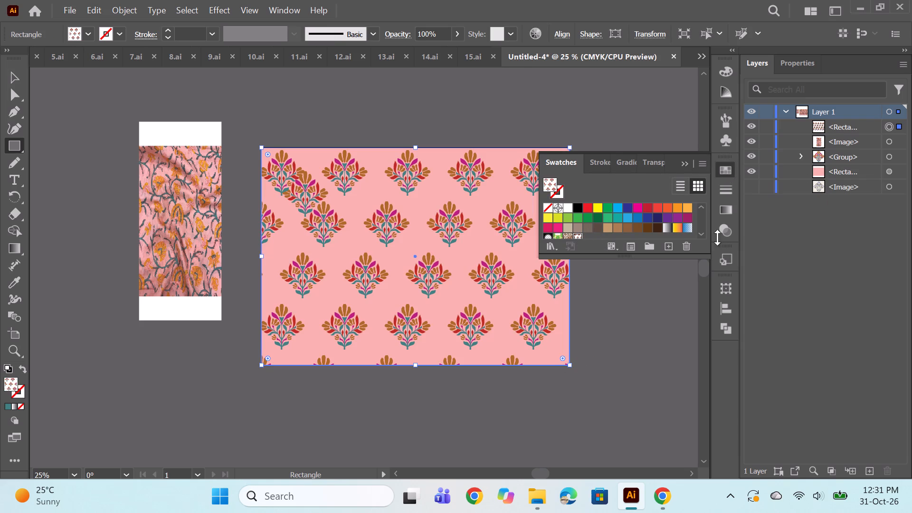
Hide the original single motif group so only the repeating pattern shows over the pink background.
left_click(748, 152)
left_click(684, 162)
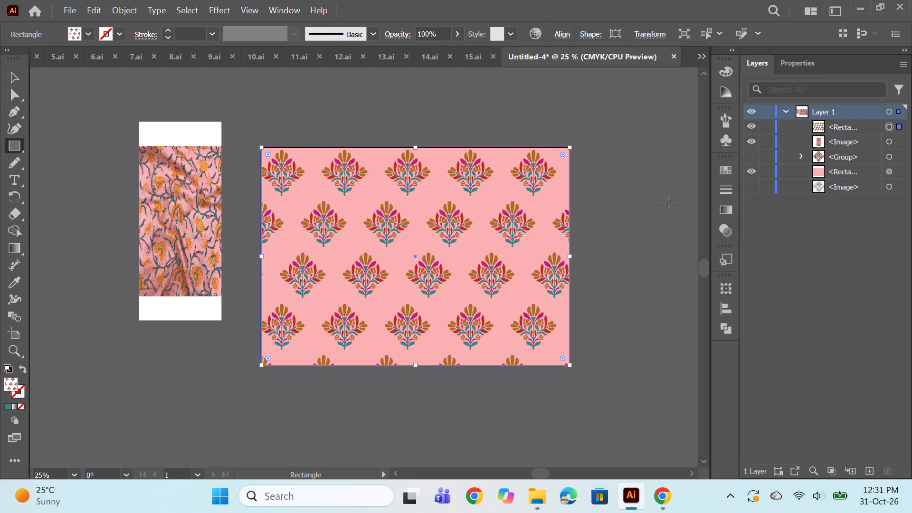
left_click(641, 229, "ctrl")
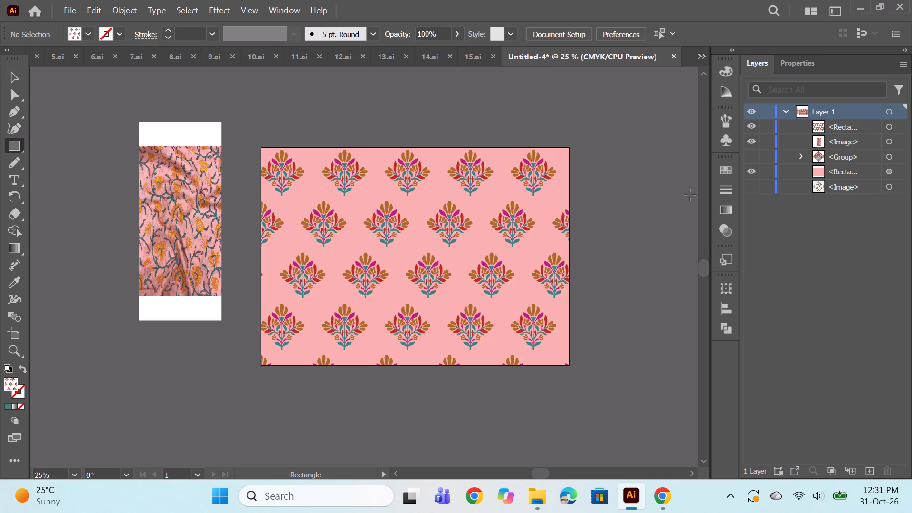
Save the document as 16 in Adobe Illustrator format in the Plain prints folder.
key("ctrl+s")
key("ctrl+s")
key("ctrl+s")
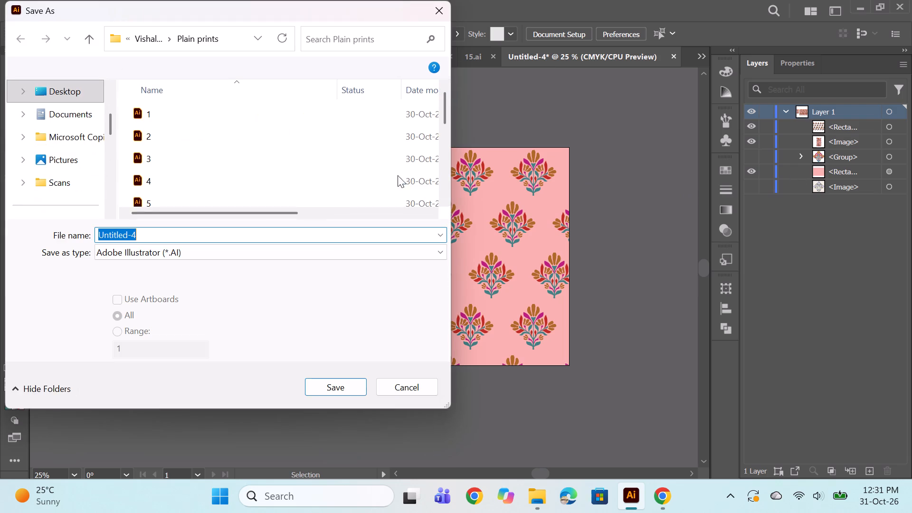
scroll(259, 199, "down", 9)
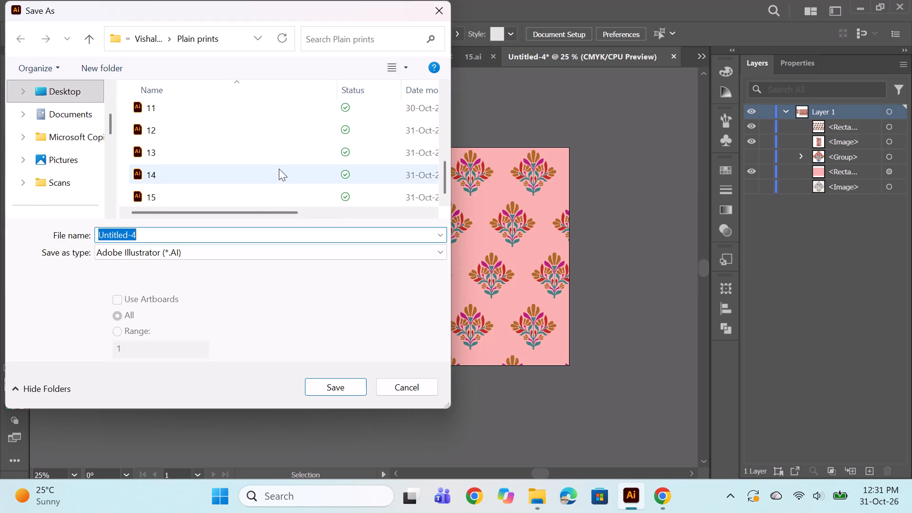
key("1")
key("6")
key("Return")
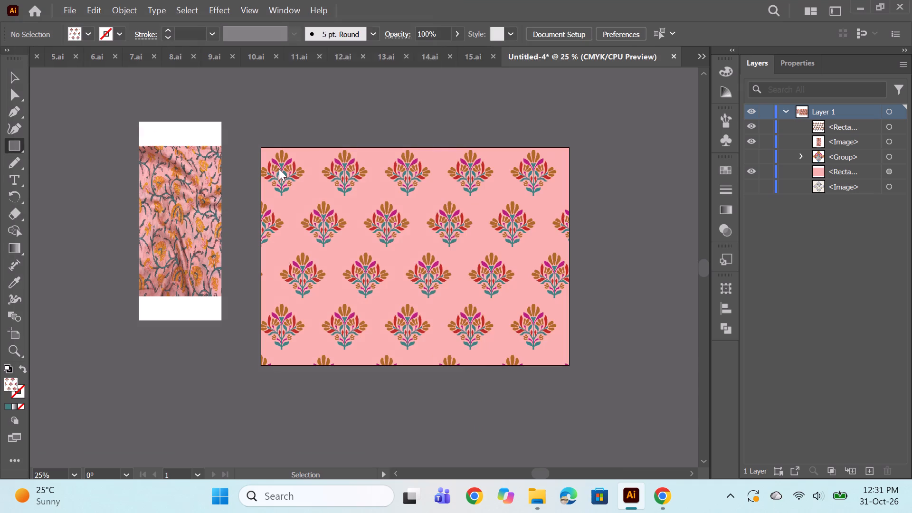
key("Return")
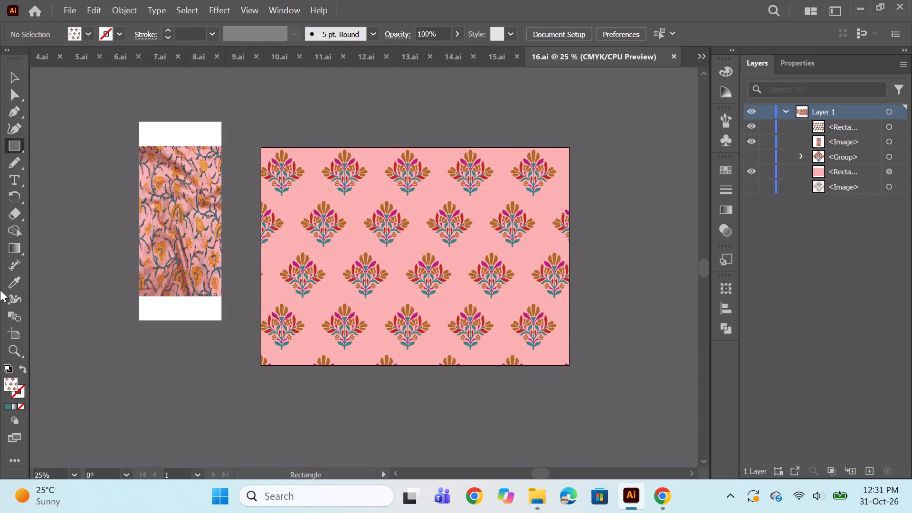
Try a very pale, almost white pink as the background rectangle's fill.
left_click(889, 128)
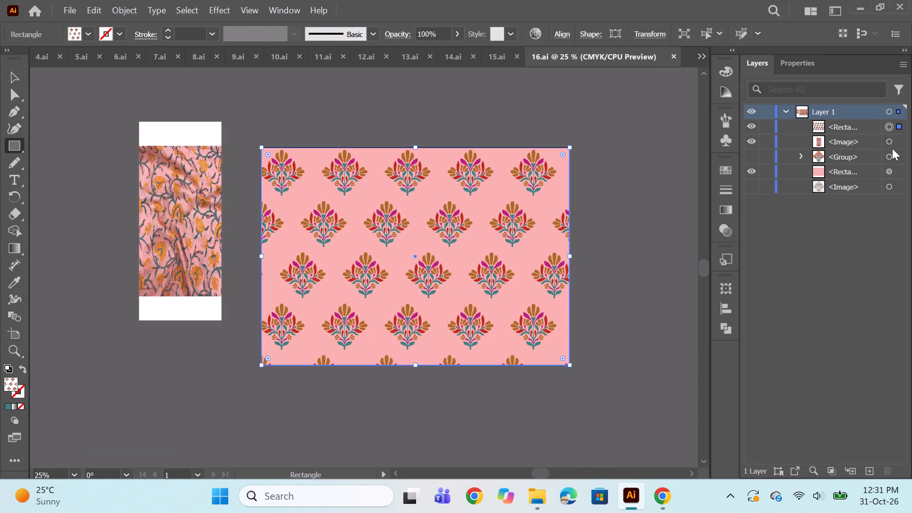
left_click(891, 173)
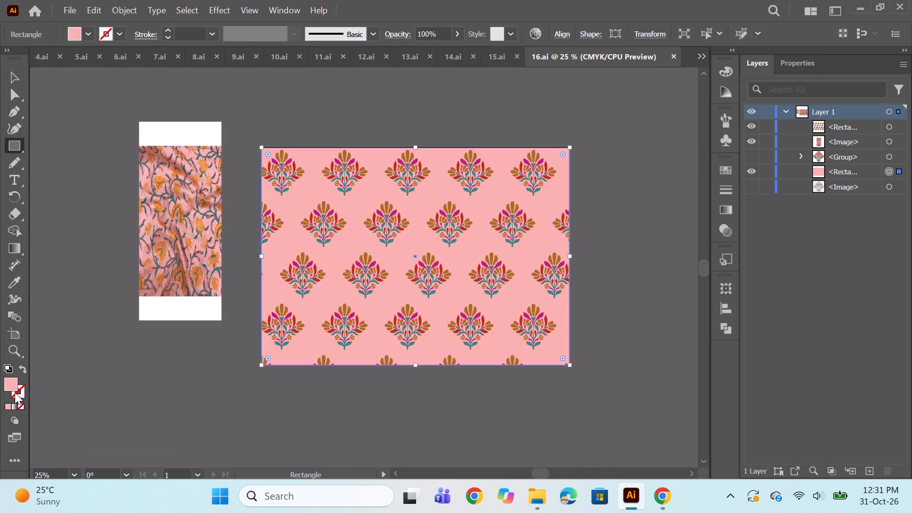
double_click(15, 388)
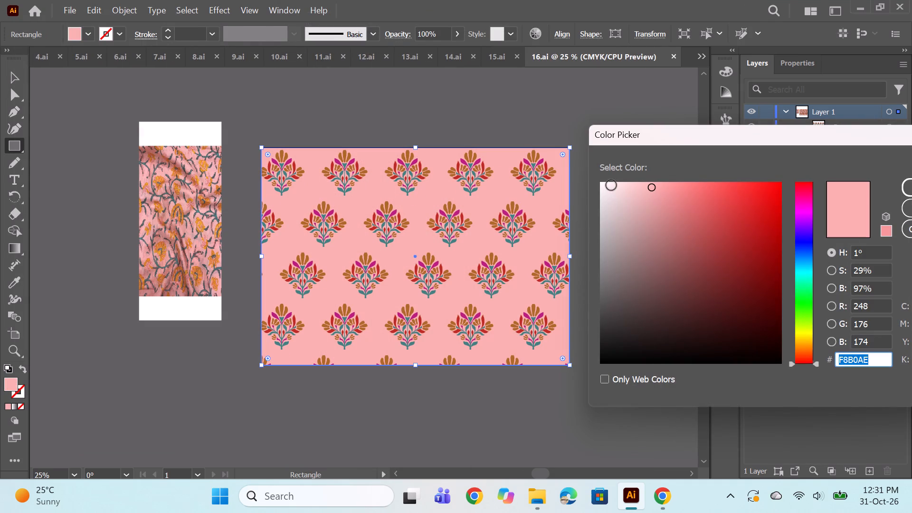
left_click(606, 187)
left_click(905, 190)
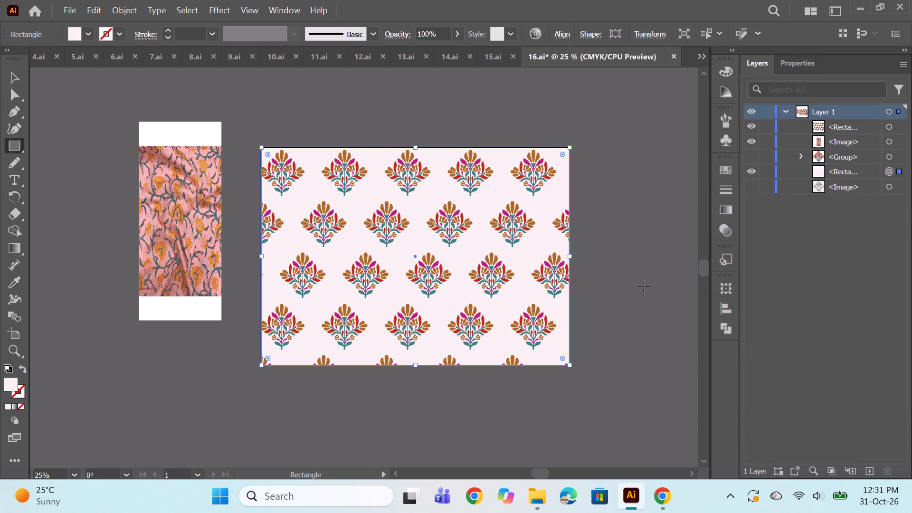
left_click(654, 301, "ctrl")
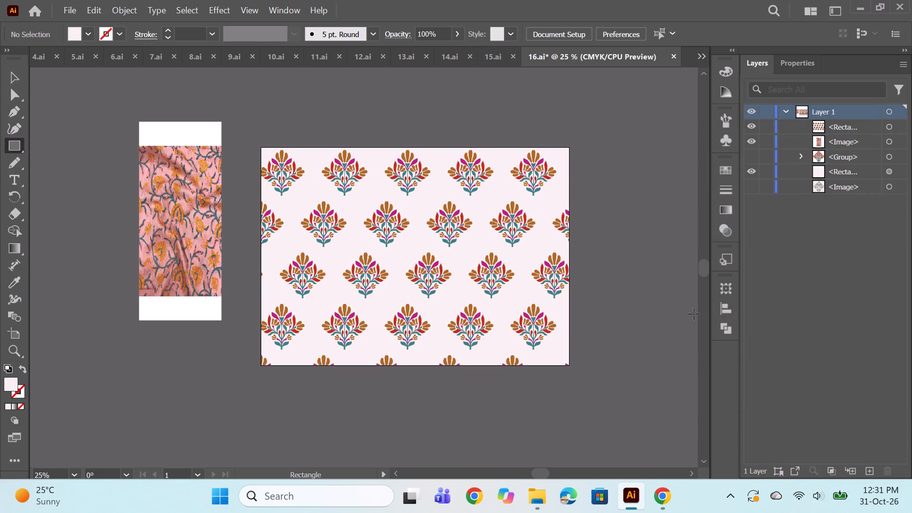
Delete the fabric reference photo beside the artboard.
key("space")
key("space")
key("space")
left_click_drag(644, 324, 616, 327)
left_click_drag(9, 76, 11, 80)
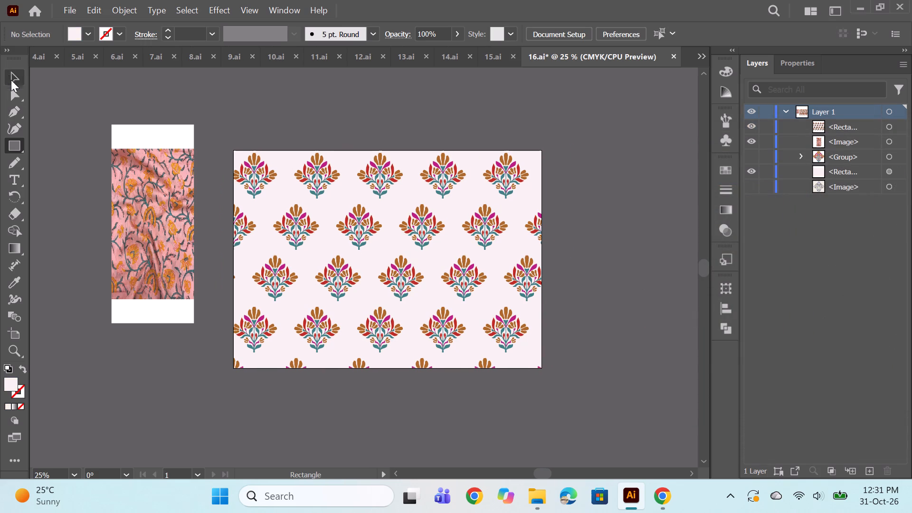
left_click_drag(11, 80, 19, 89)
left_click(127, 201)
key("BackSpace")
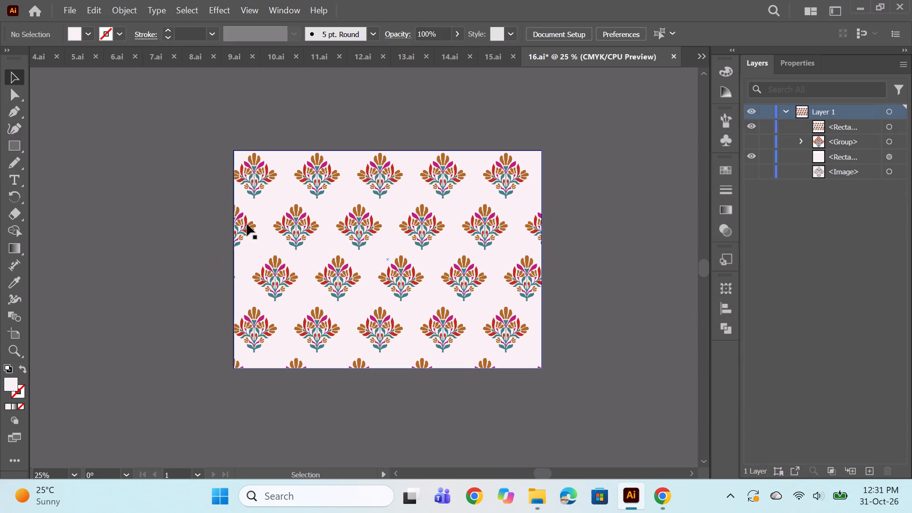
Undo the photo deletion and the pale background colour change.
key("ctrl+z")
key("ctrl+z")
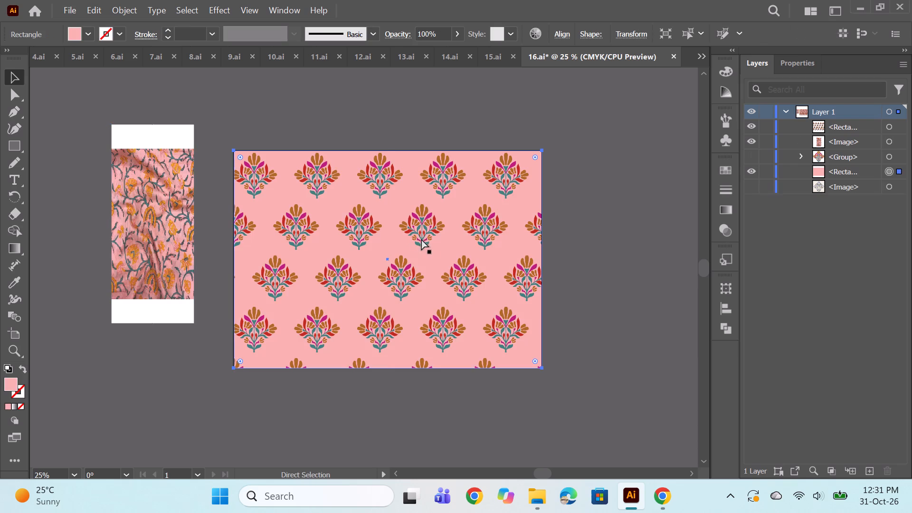
Delete the fabric reference photo beside the artboard, keeping the original pink background.
left_click(164, 222)
key("BackSpace")
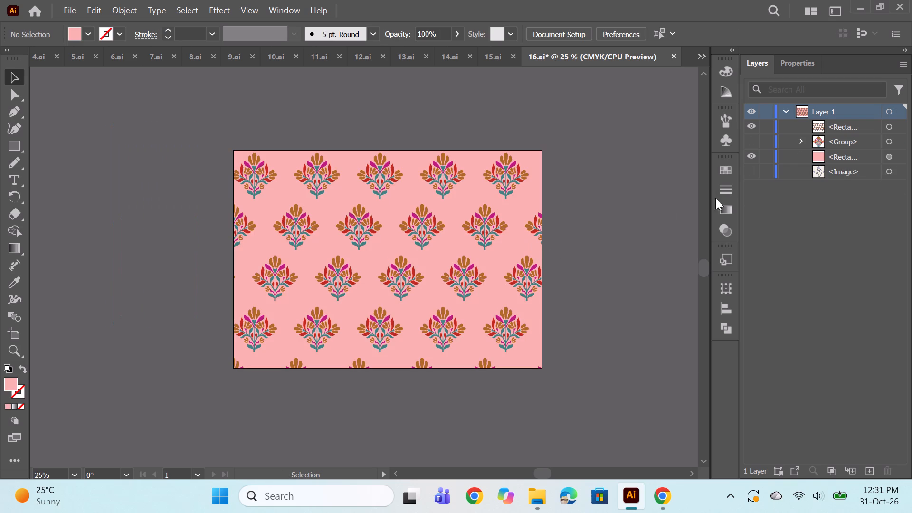
Save the changes to 16.ai.
key("ctrl+s")
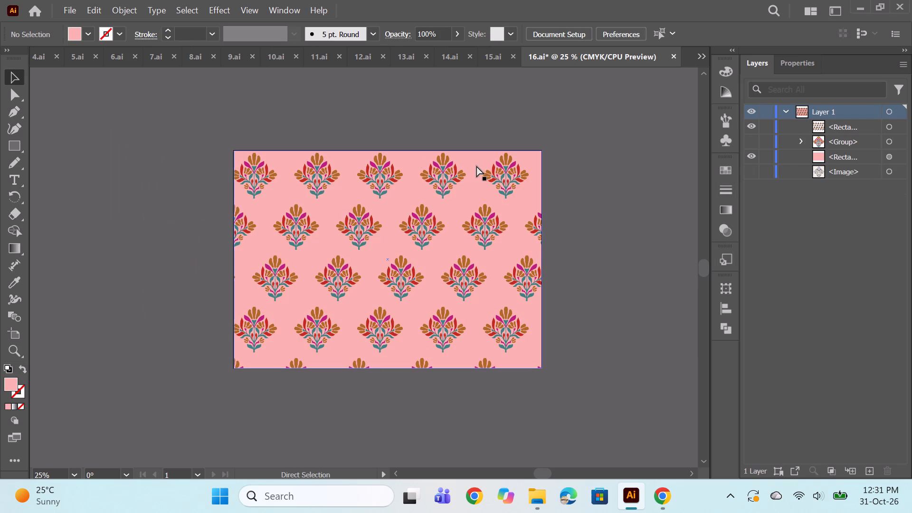
key("ctrl+s")
key("ctrl+s")
key("ctrl+s")
key("ctrl+s")
key("ctrl+s")
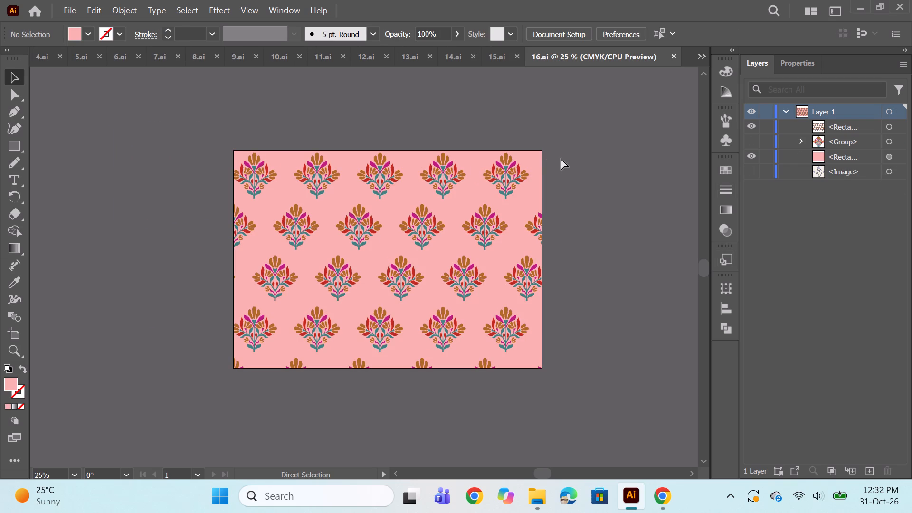
Look over the earlier prints in 15.ai and 14.ai and return to 16.ai.
left_click(499, 61)
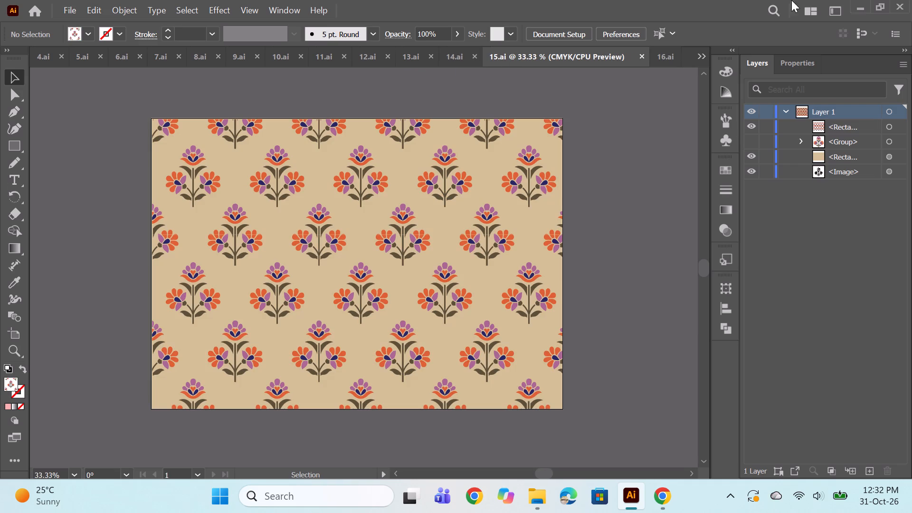
left_click(453, 58)
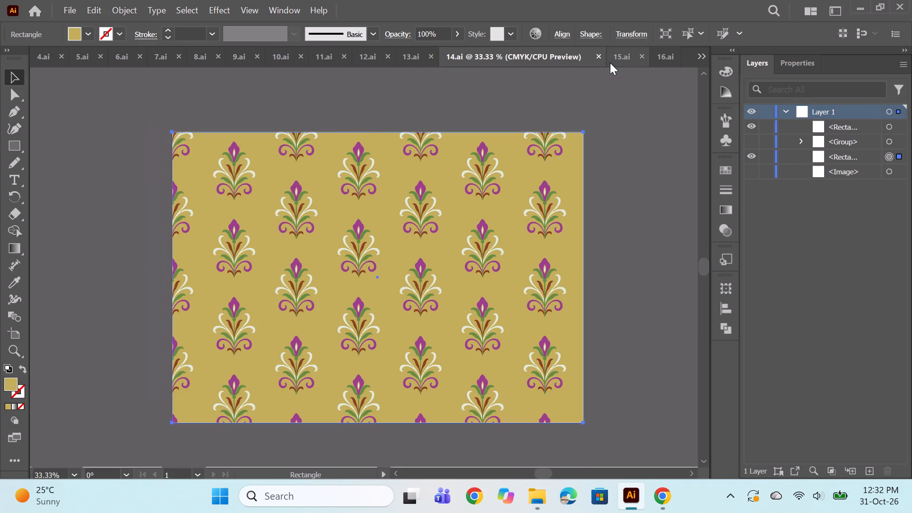
left_click(670, 51)
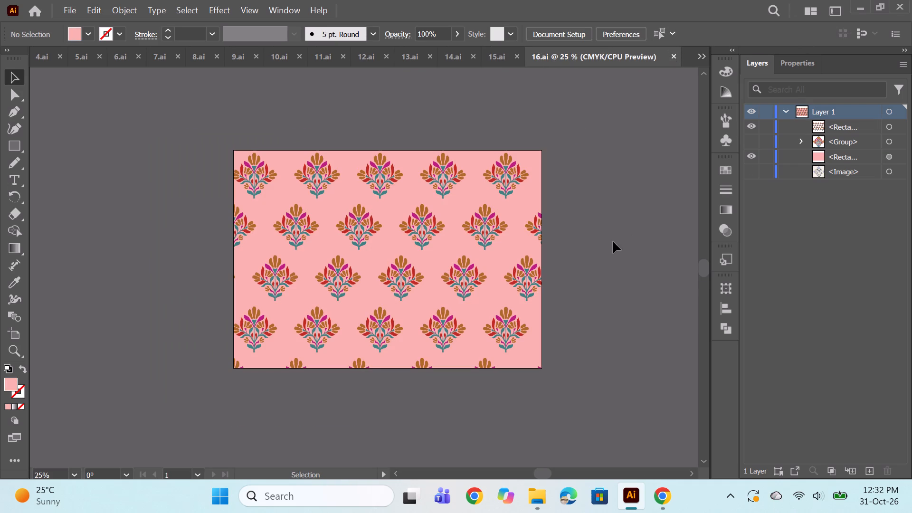